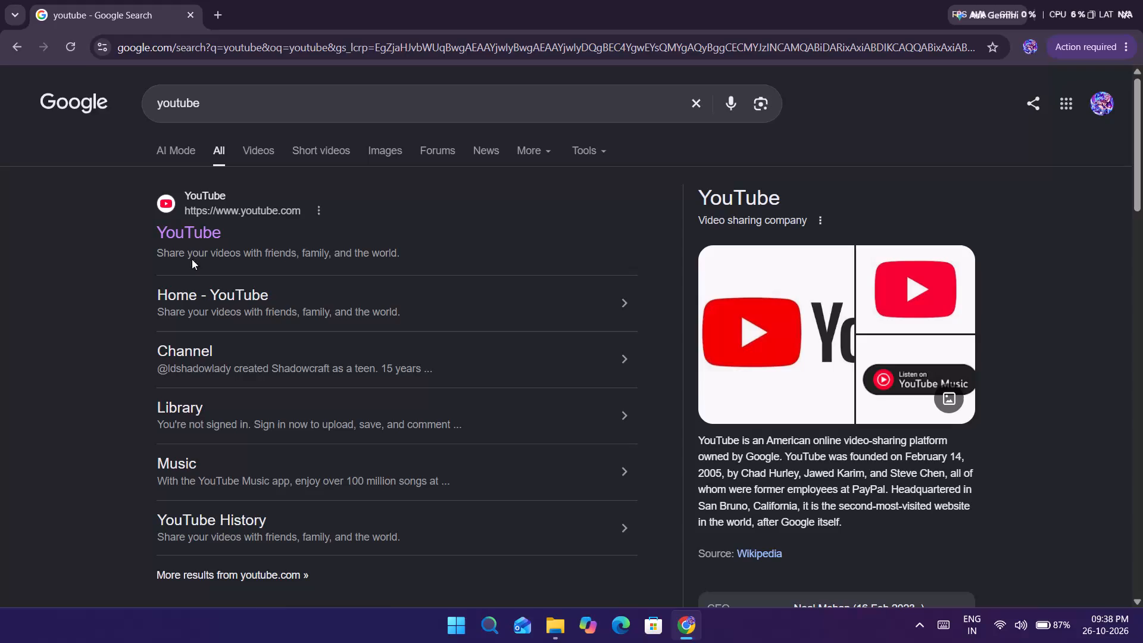
Open YouTube from the search results and search the site for "itzu".
click(193, 238)
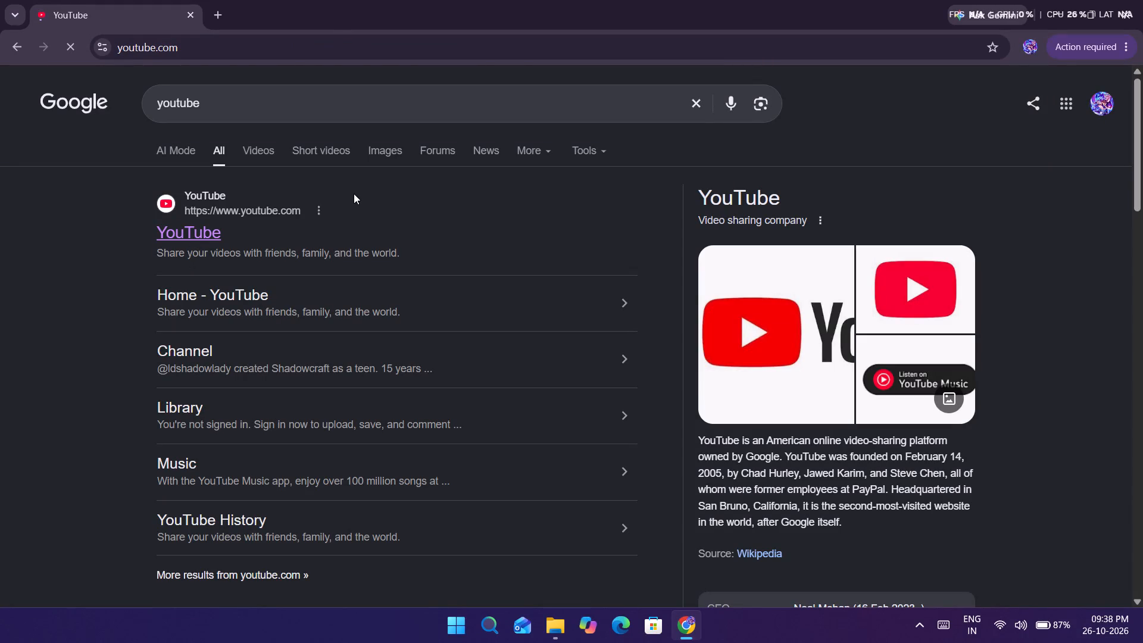
click(530, 91)
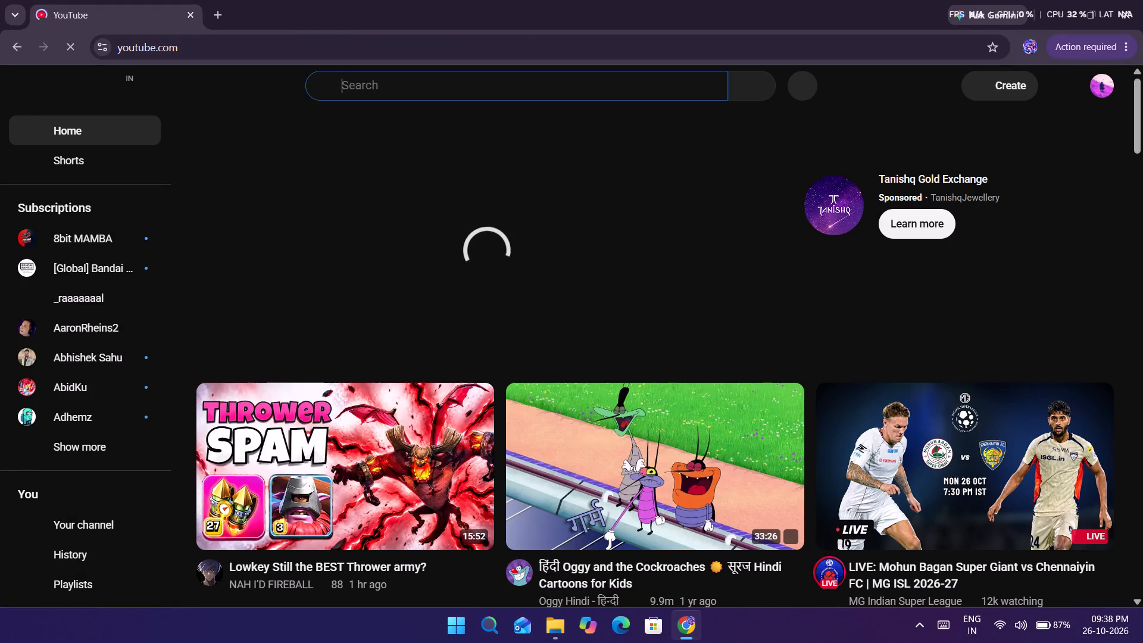
text(itzu)
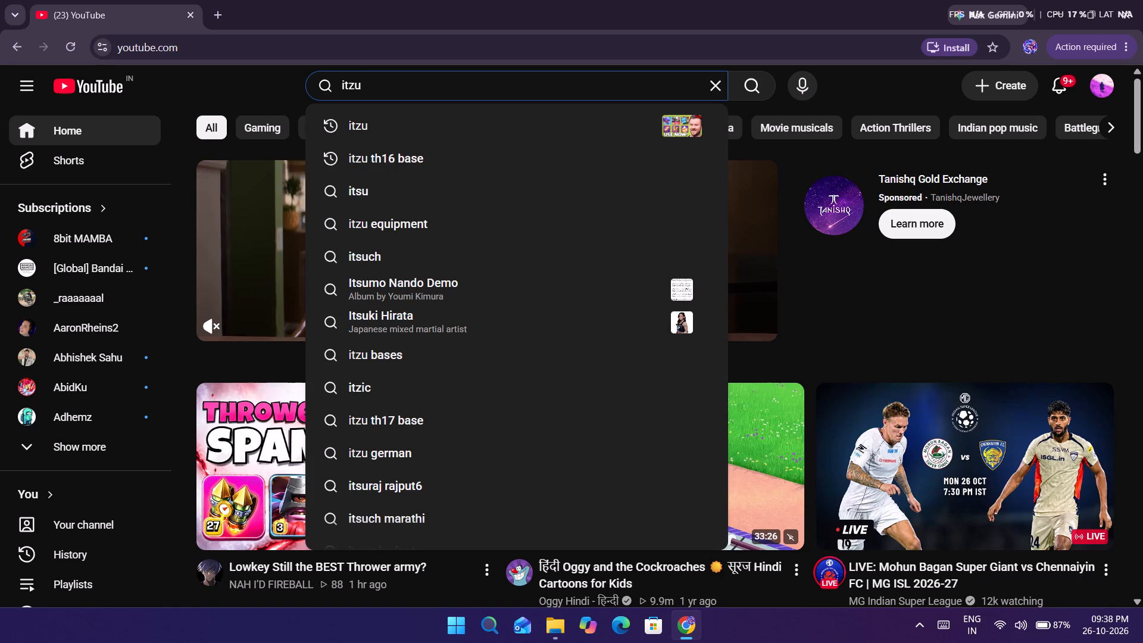
key(Return)
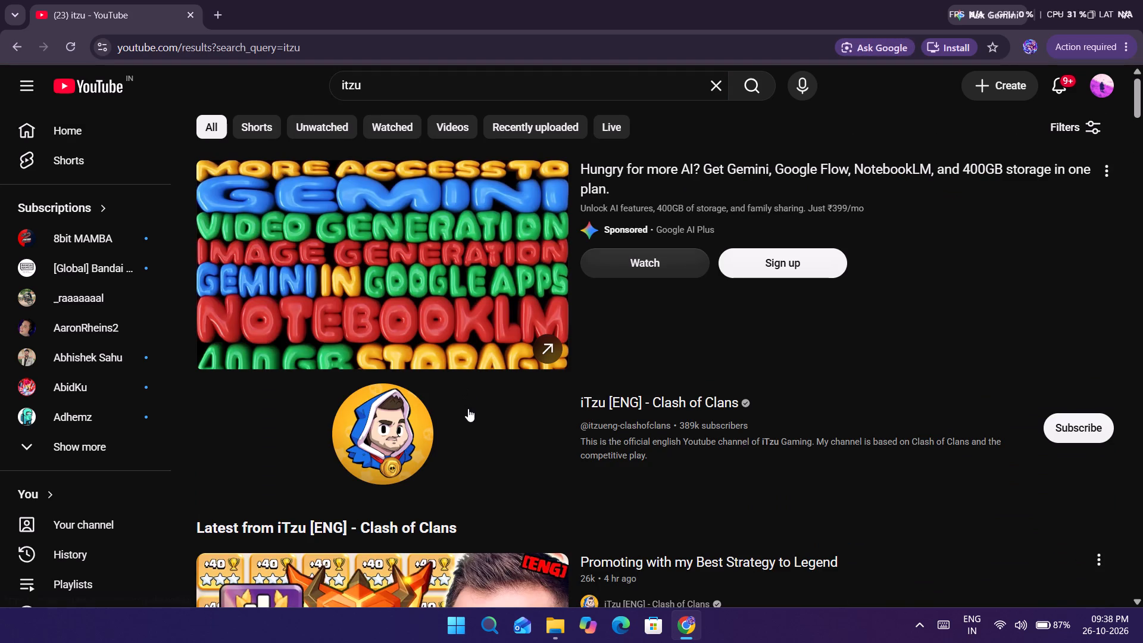
Browse the results and open the iTzu [ENG] video "Promoting with my Best Strategy to Legend".
scroll(464, 401, down, 1)
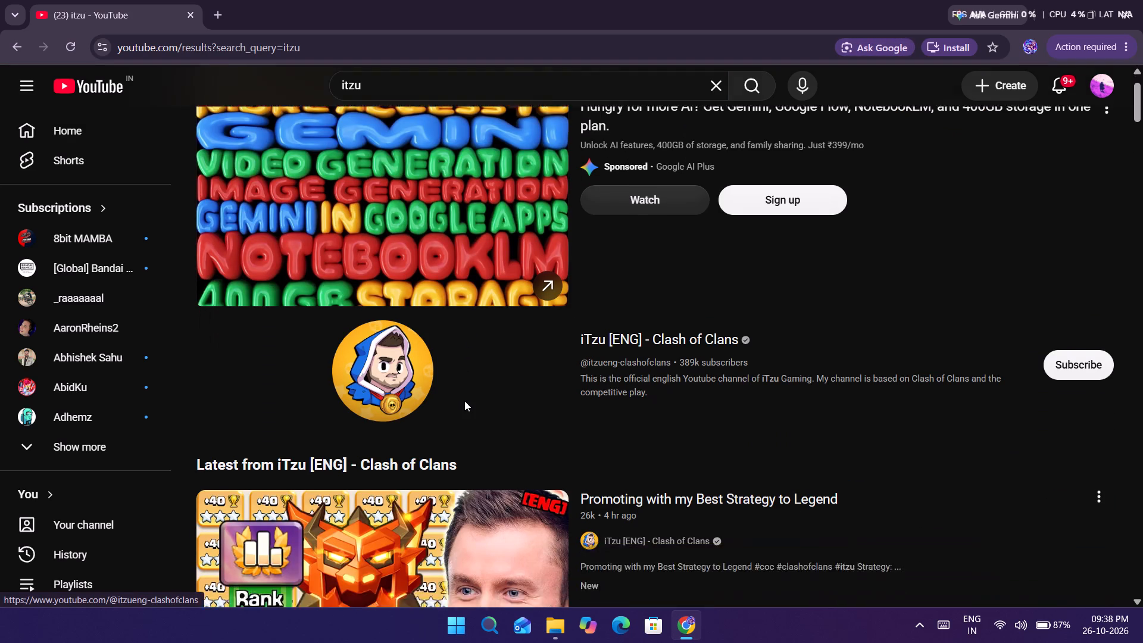
scroll(464, 401, down, 2)
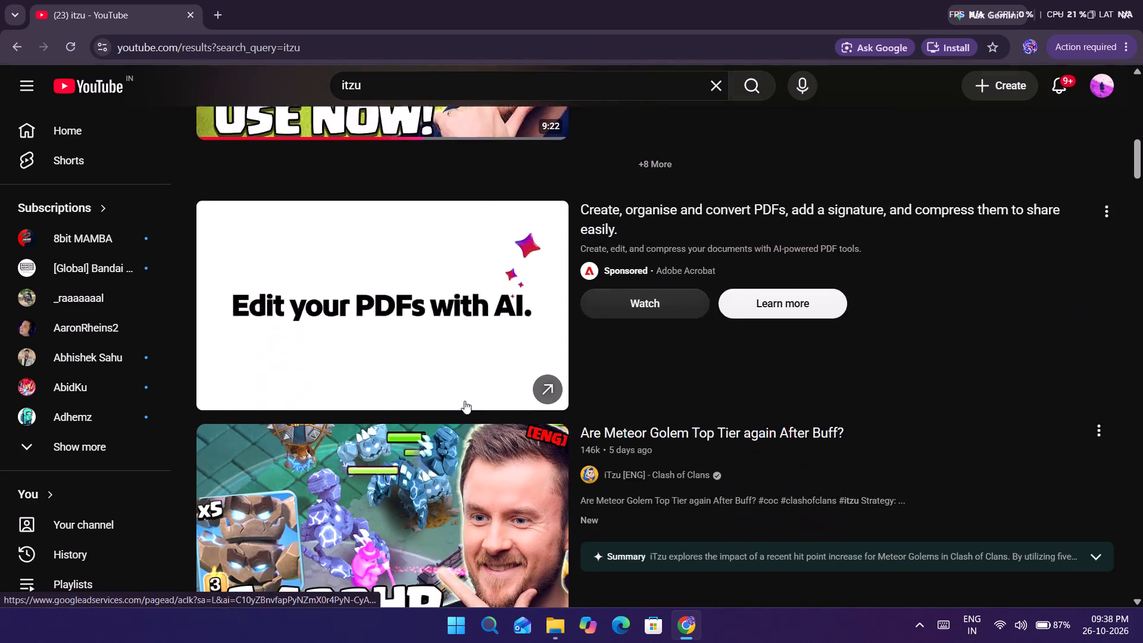
scroll(464, 401, down, 1)
scroll(464, 401, up, 6)
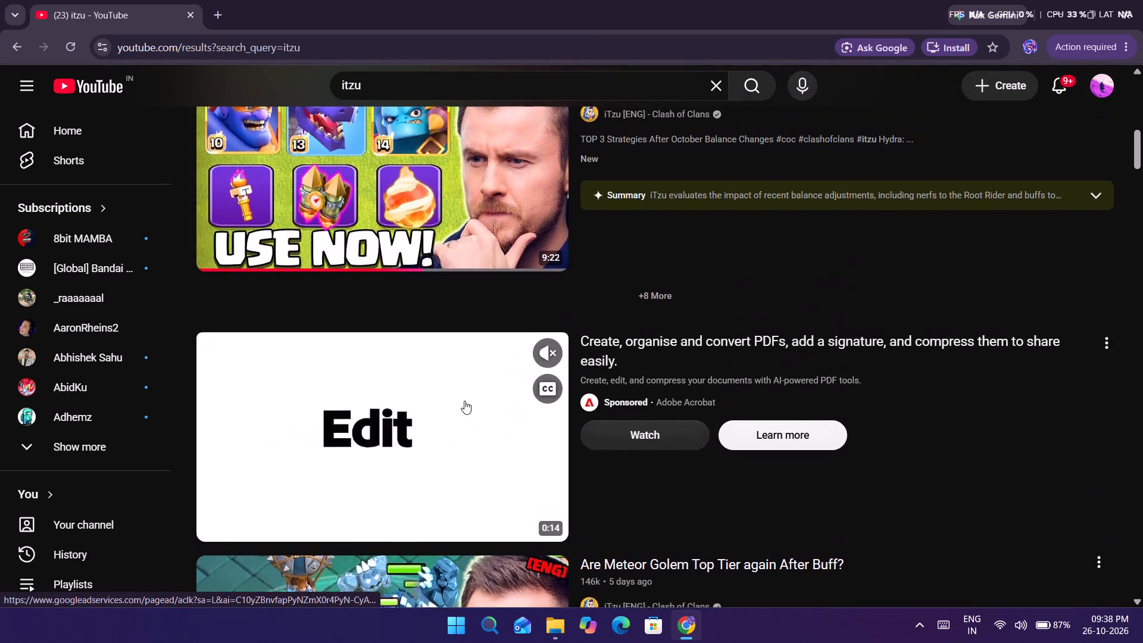
scroll(464, 401, up, 5)
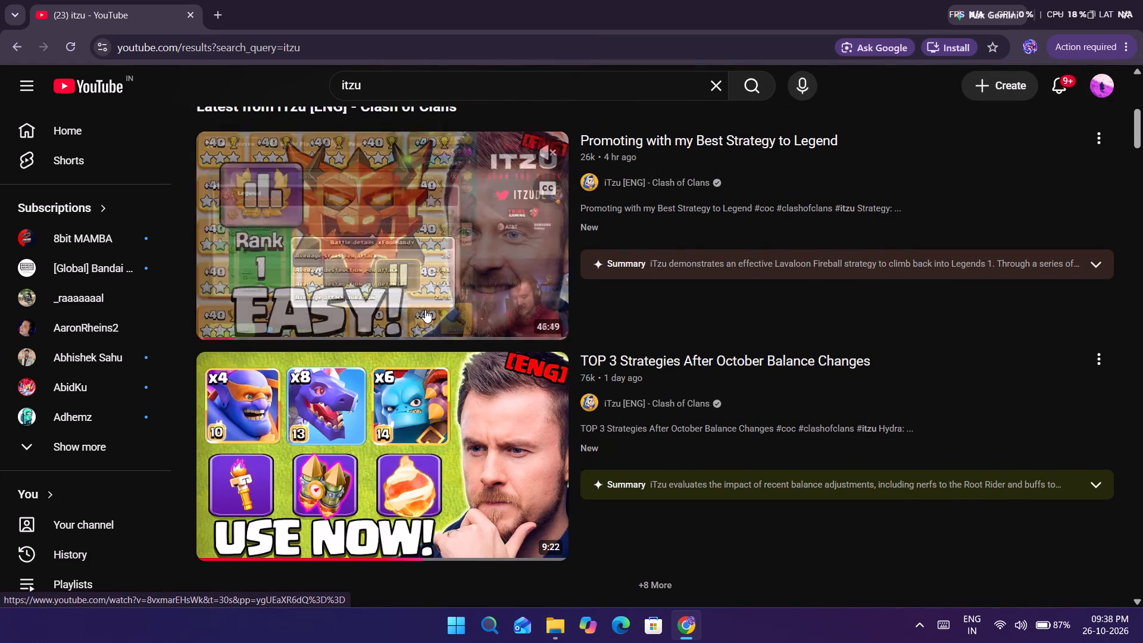
click(402, 246)
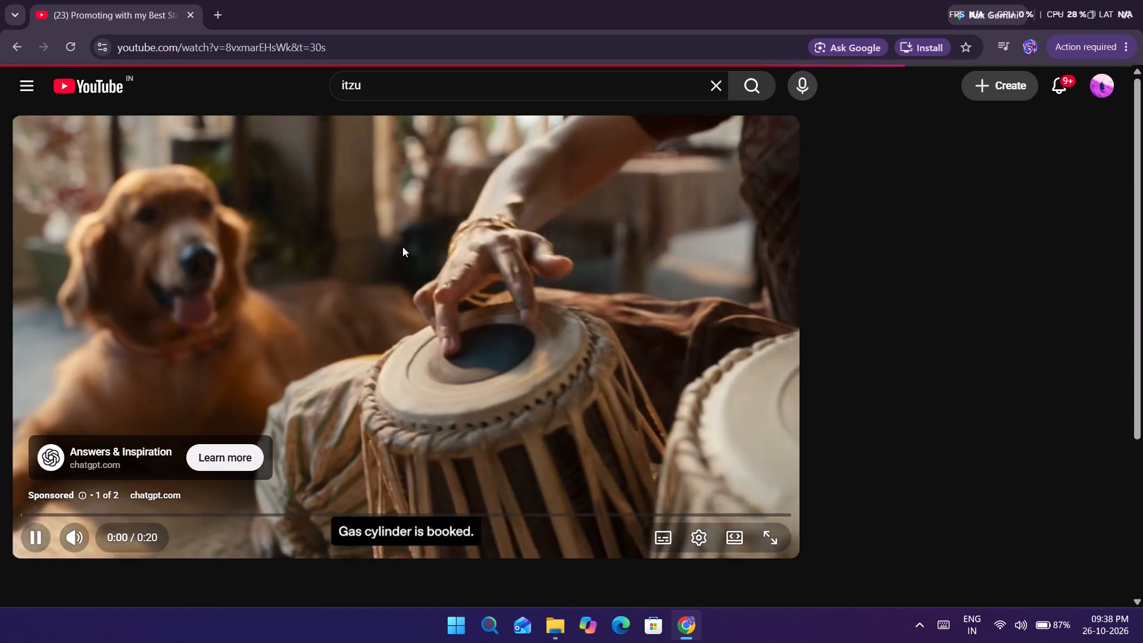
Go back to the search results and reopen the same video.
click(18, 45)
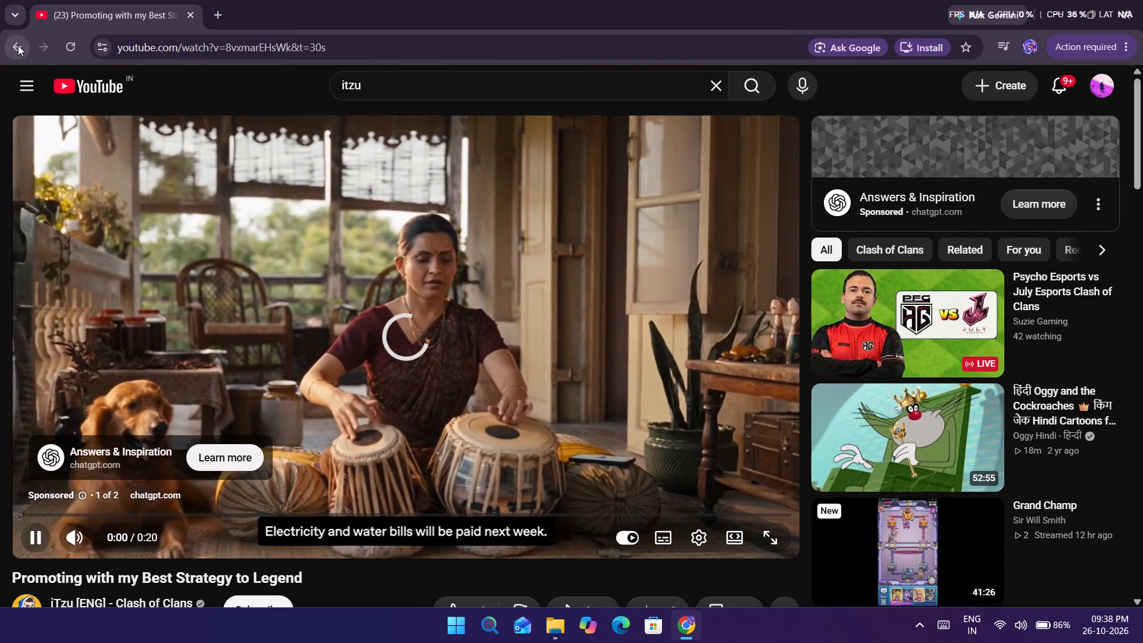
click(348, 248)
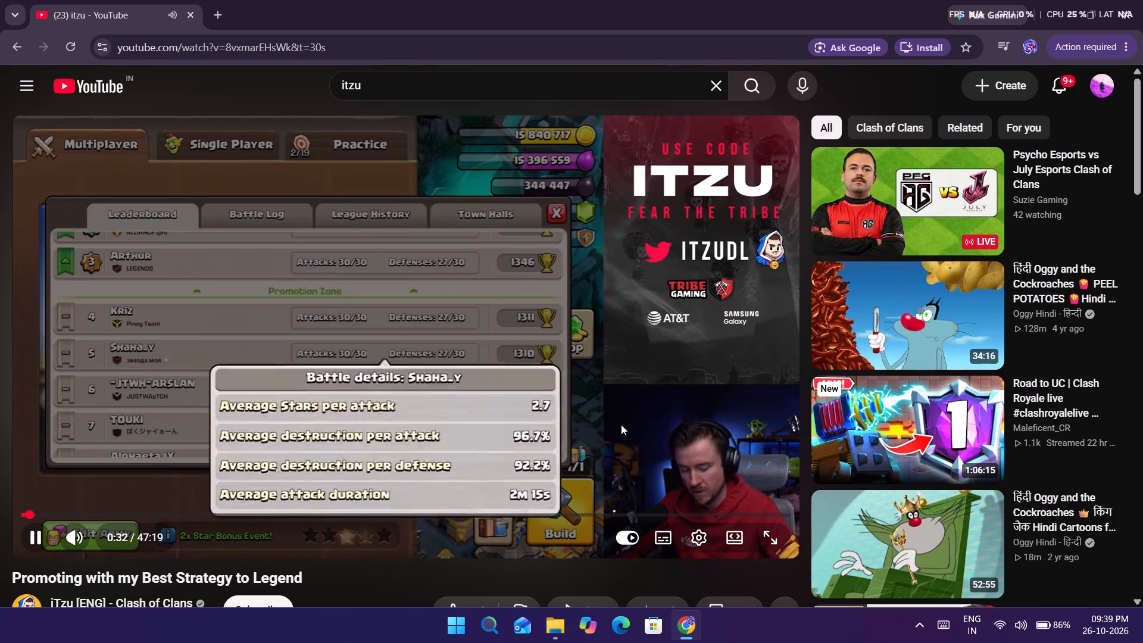
View the video in full screen, return to the normal view and pause playback.
key(f)
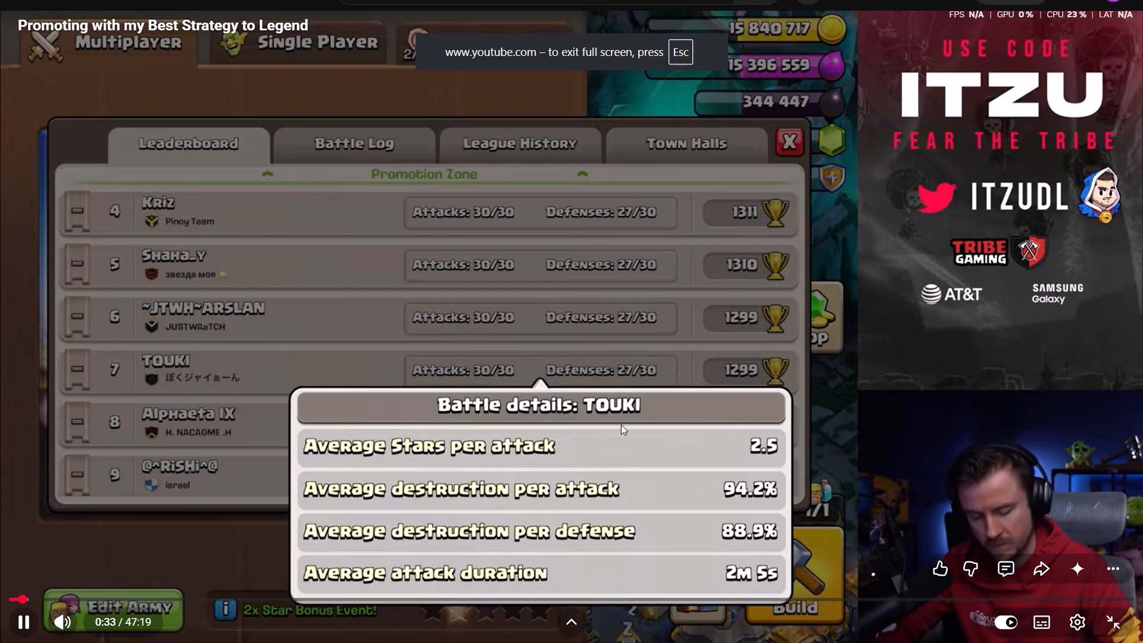
key(Escape)
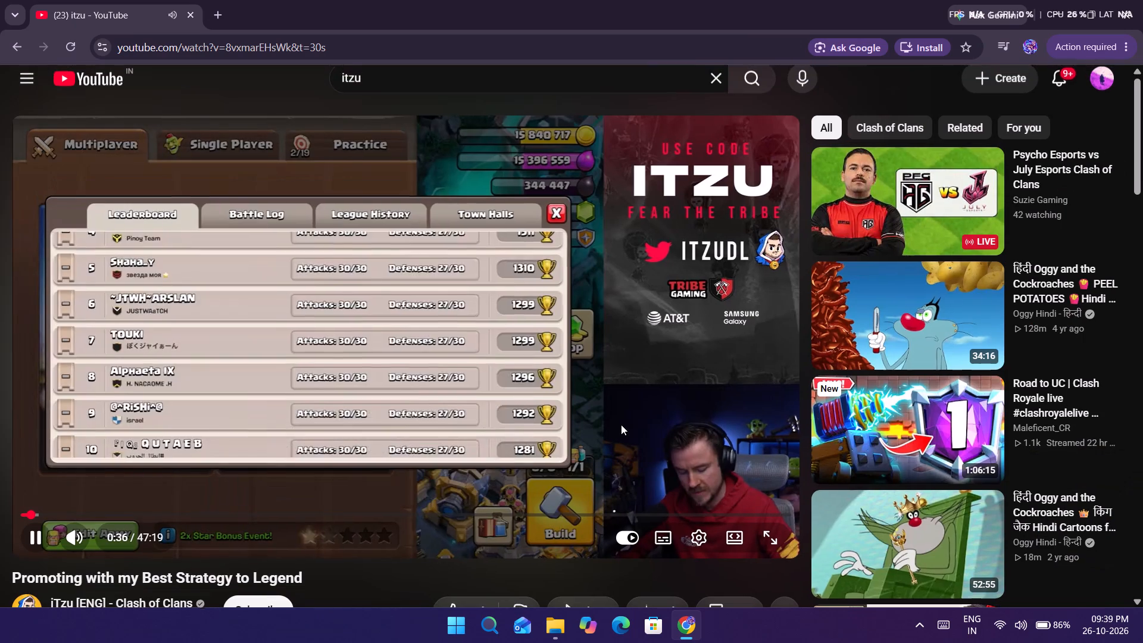
click(487, 237)
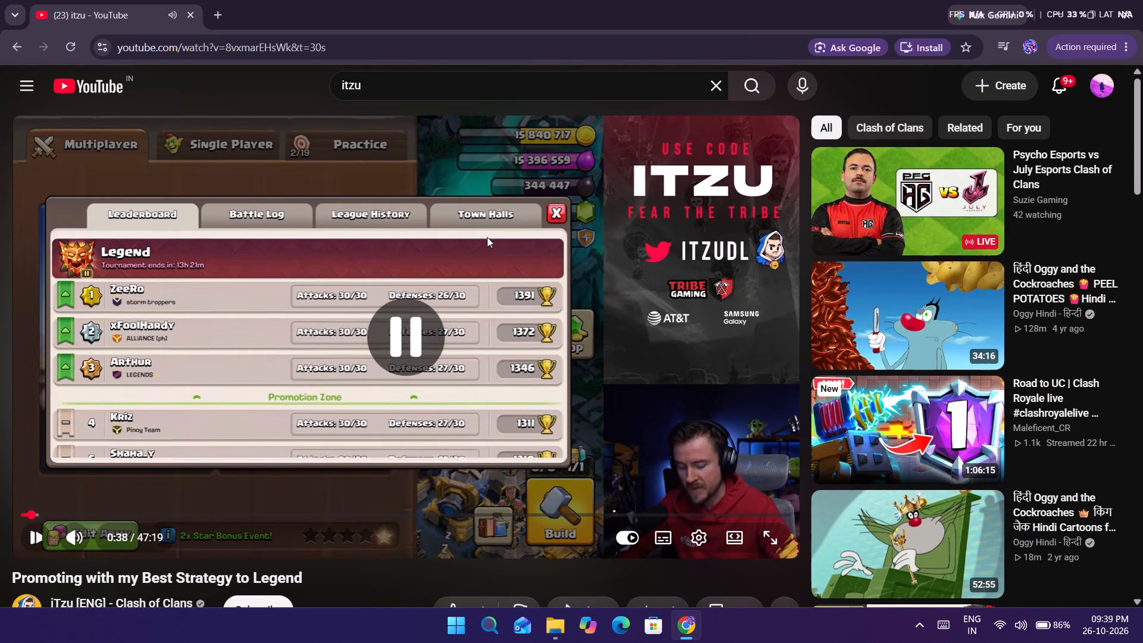
Minimise the browser, switch to PowerPoint and create a blank presentation.
click(1060, 2)
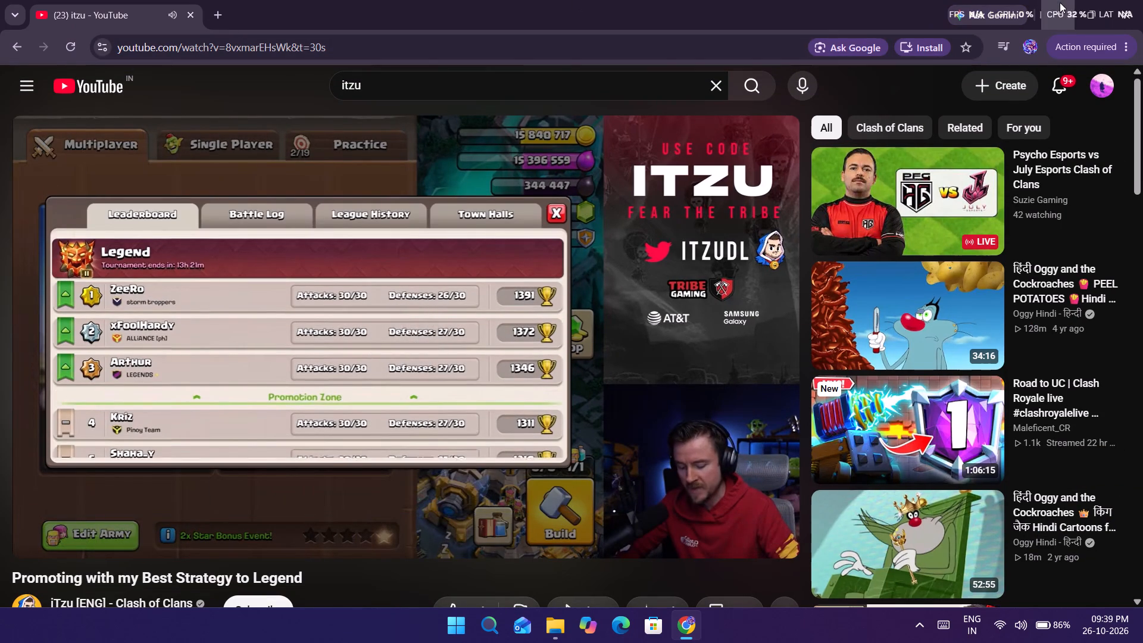
click(463, 630)
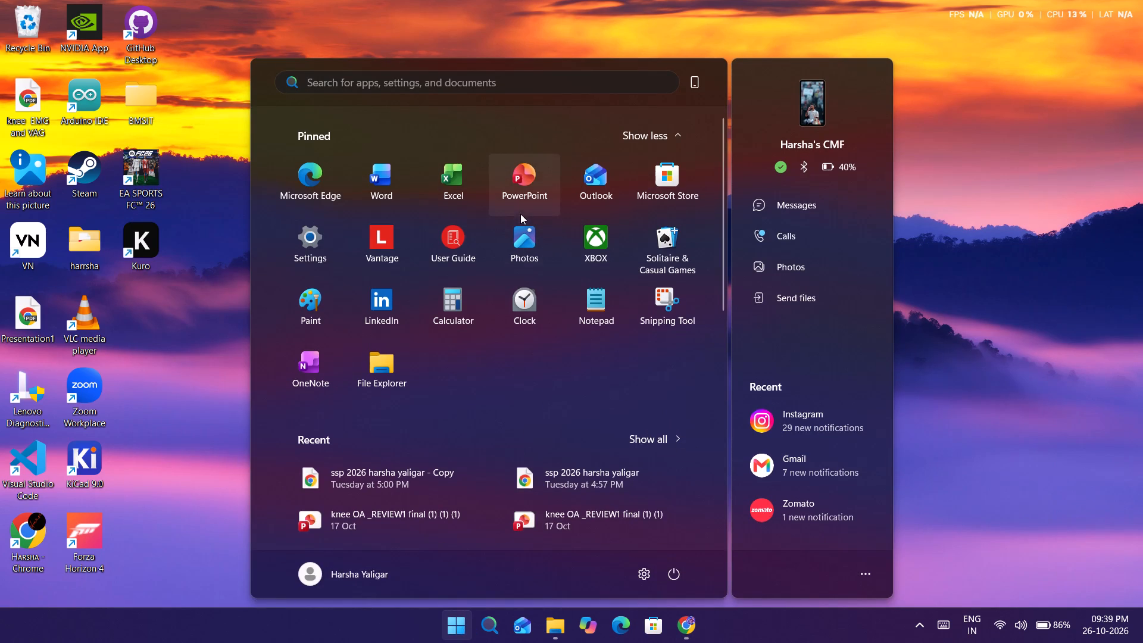
double_click(519, 189)
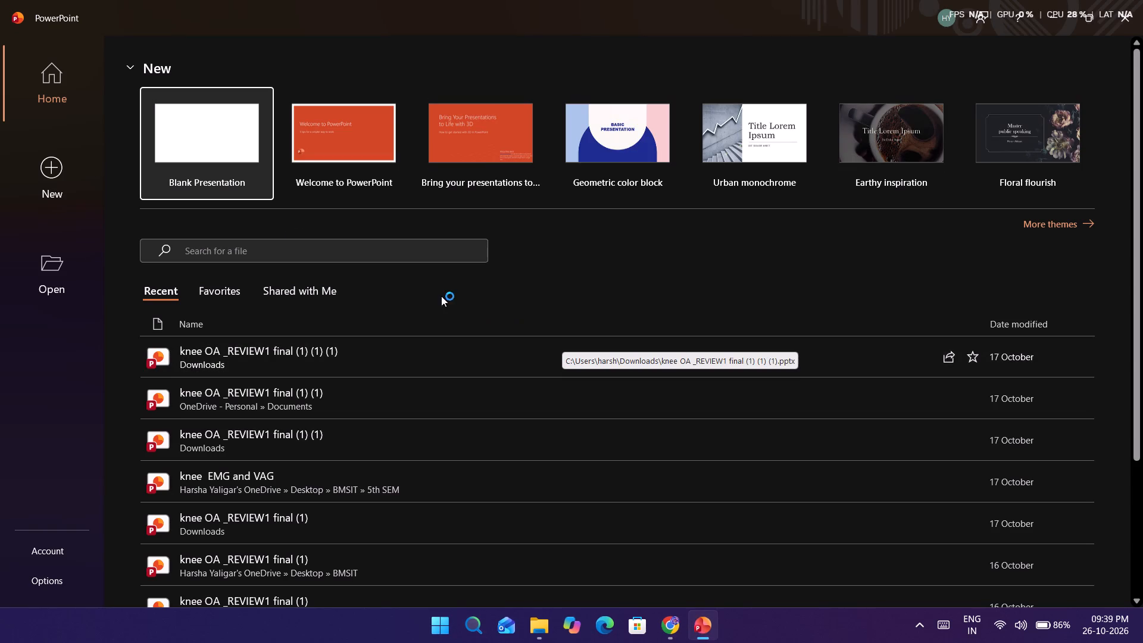
click(62, 169)
click(226, 121)
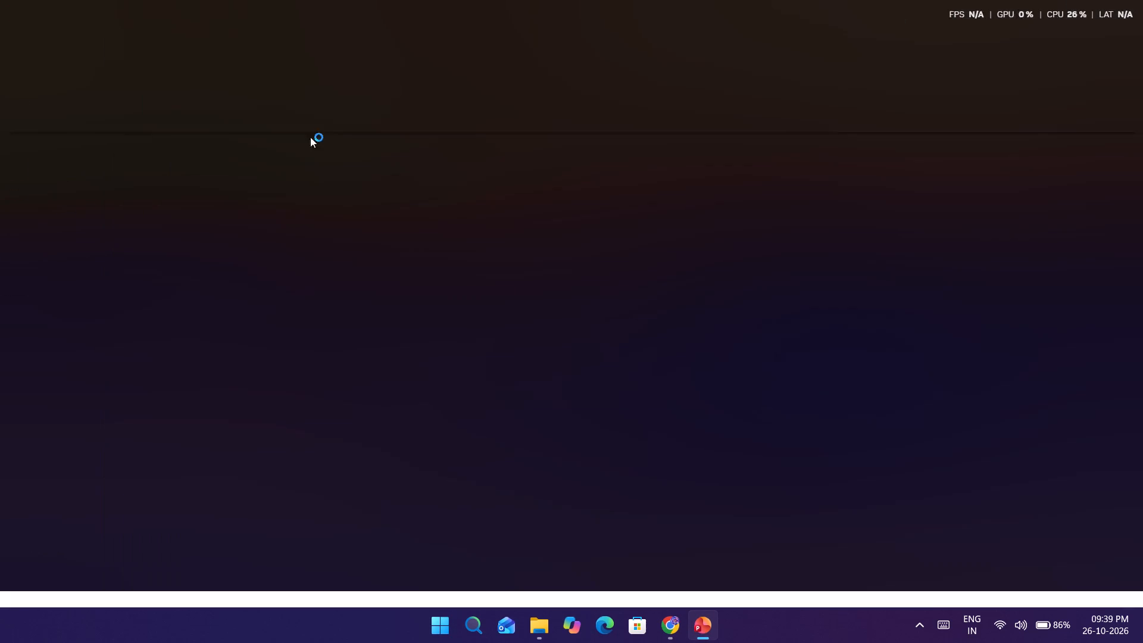
click(391, 179)
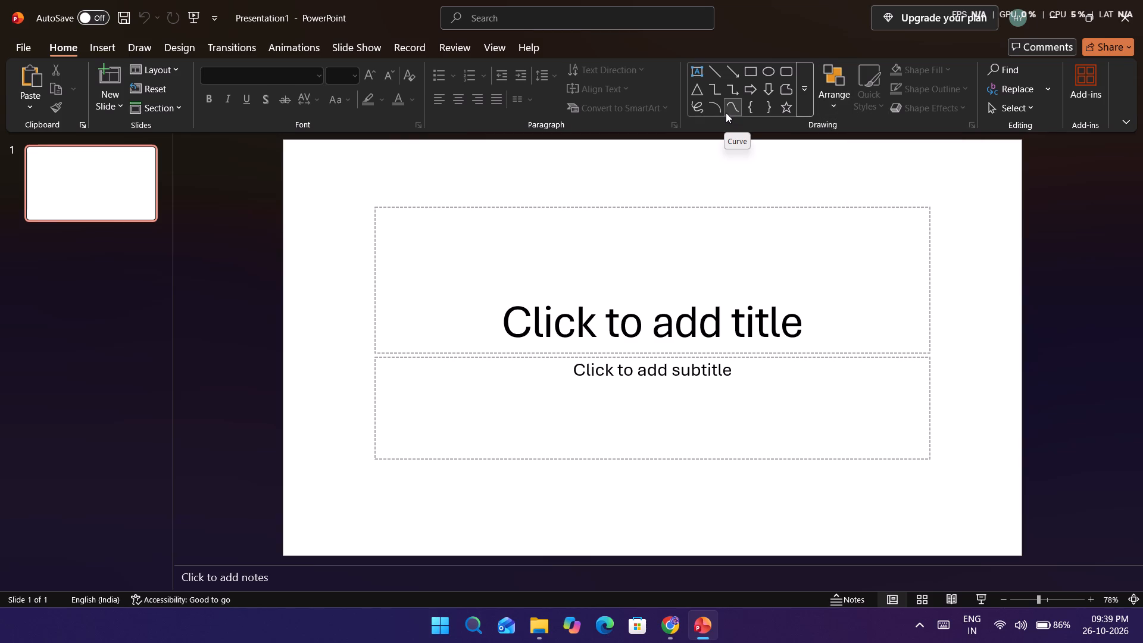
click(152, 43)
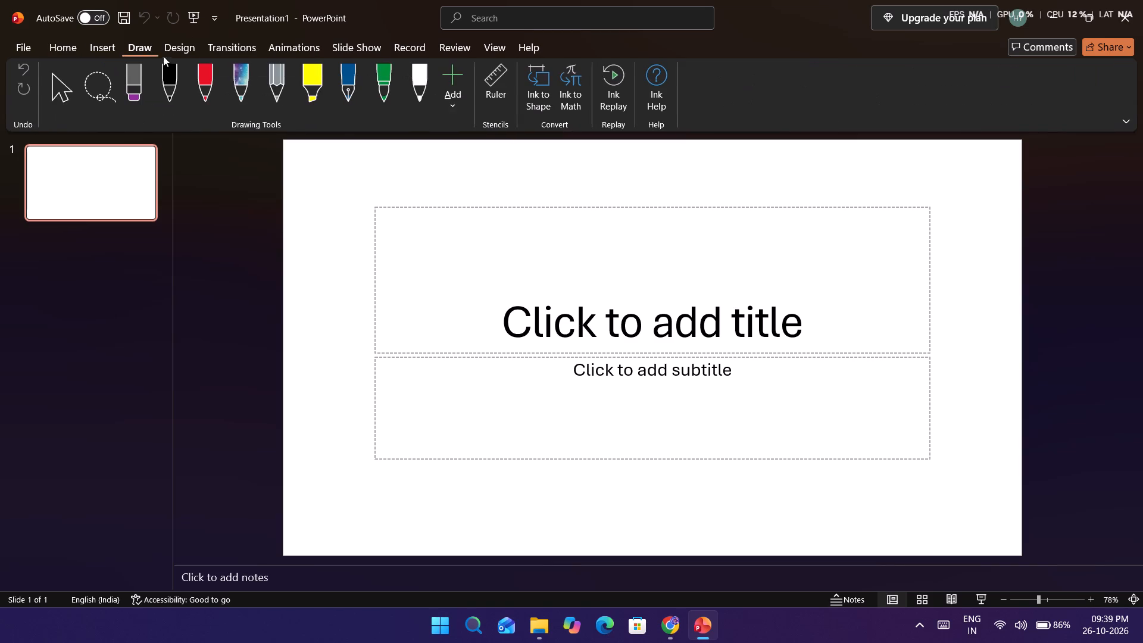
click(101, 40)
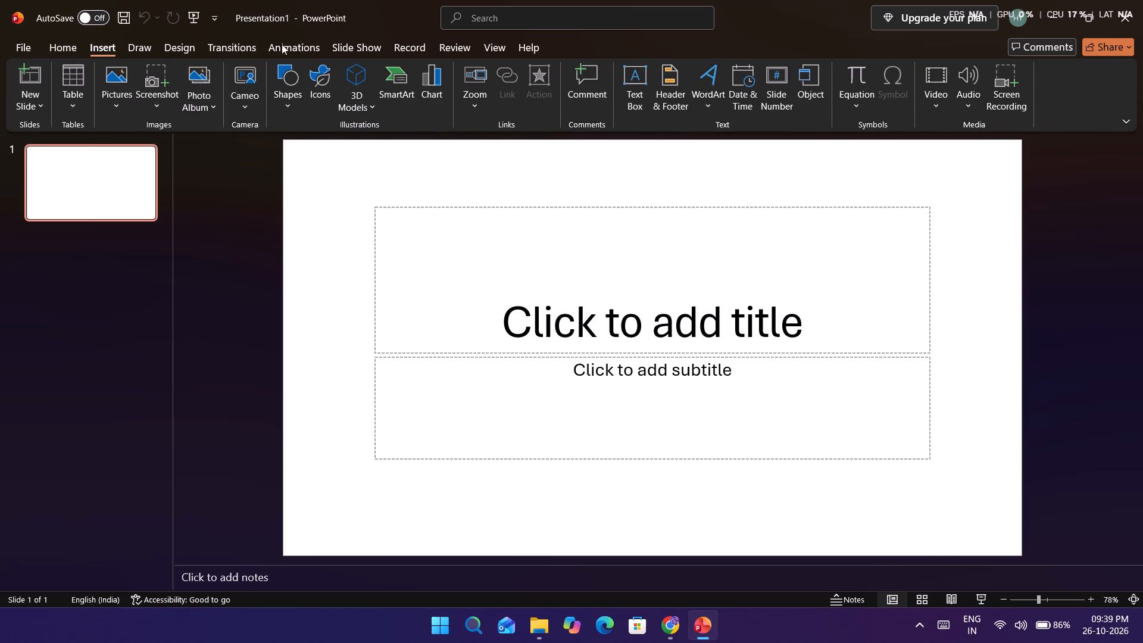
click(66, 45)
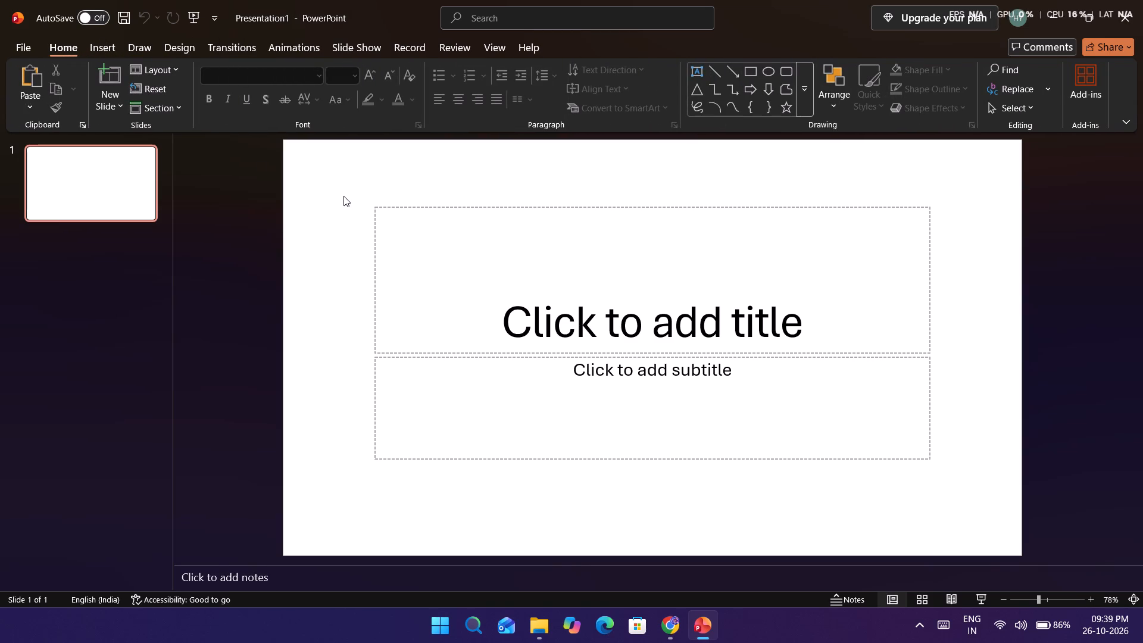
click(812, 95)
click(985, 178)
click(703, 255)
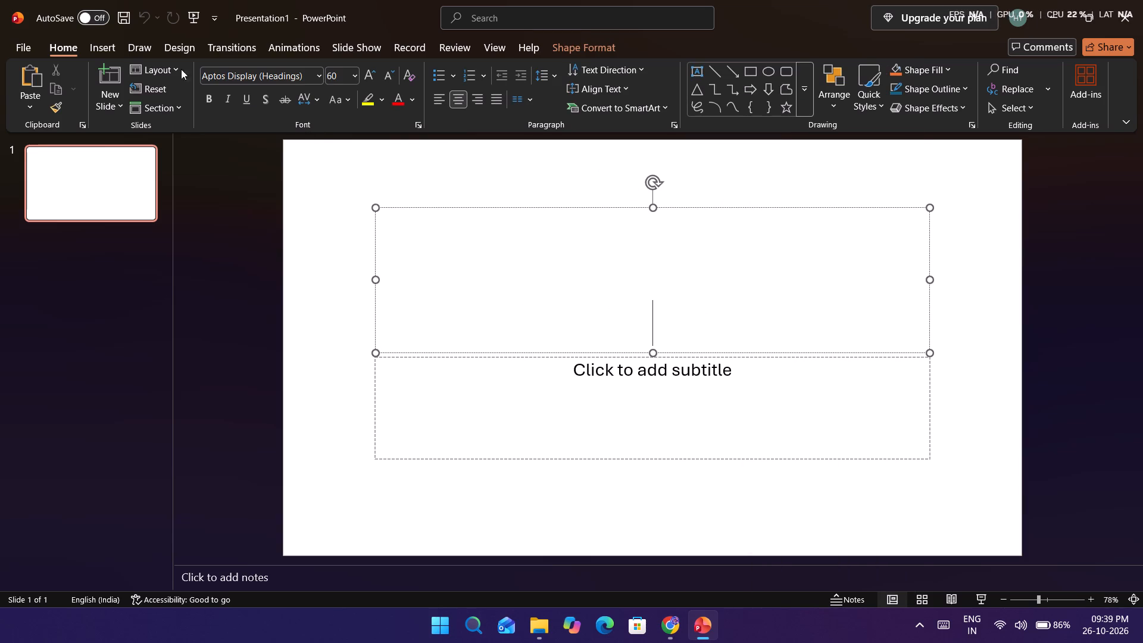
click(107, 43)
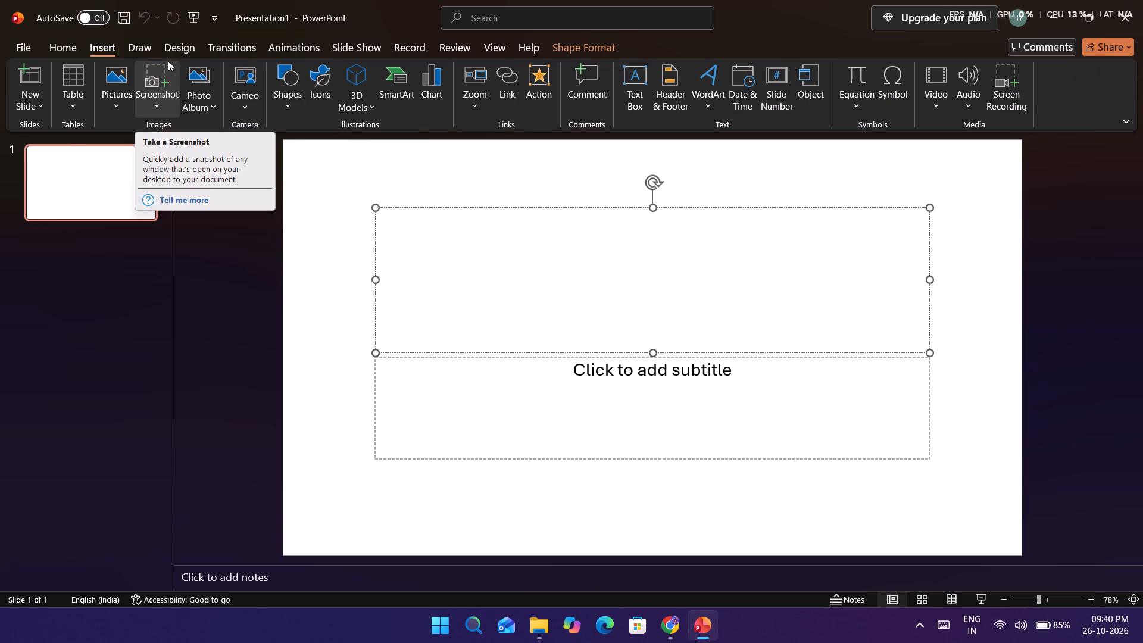
Turn on Ink to Shape and mark a small dot with the red pen near the slide's upper-left corner.
click(143, 50)
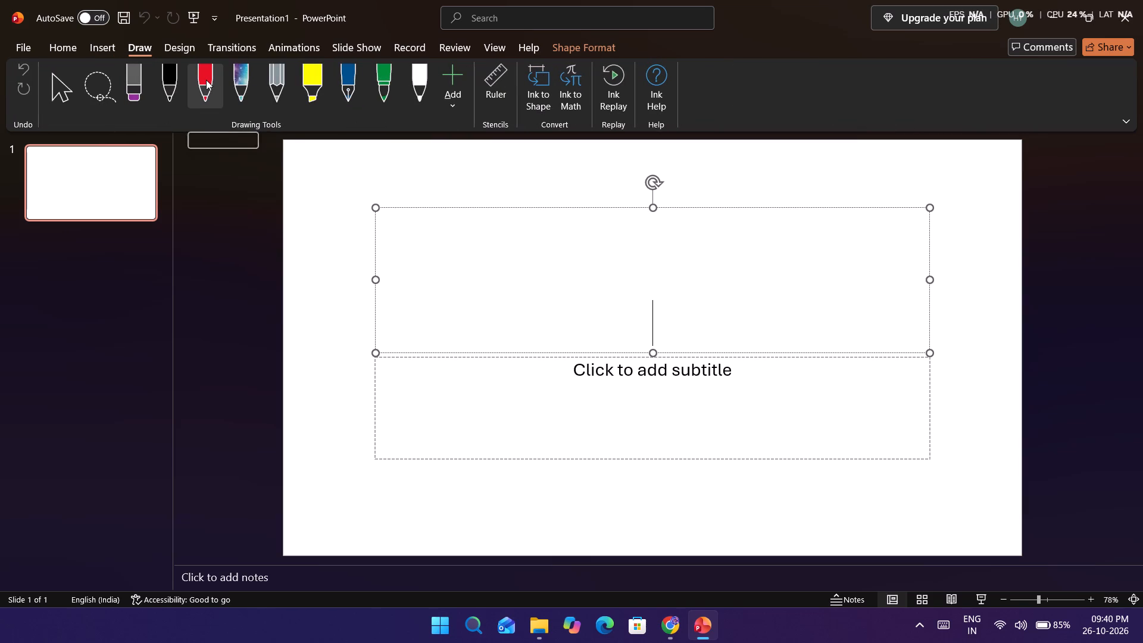
click(543, 74)
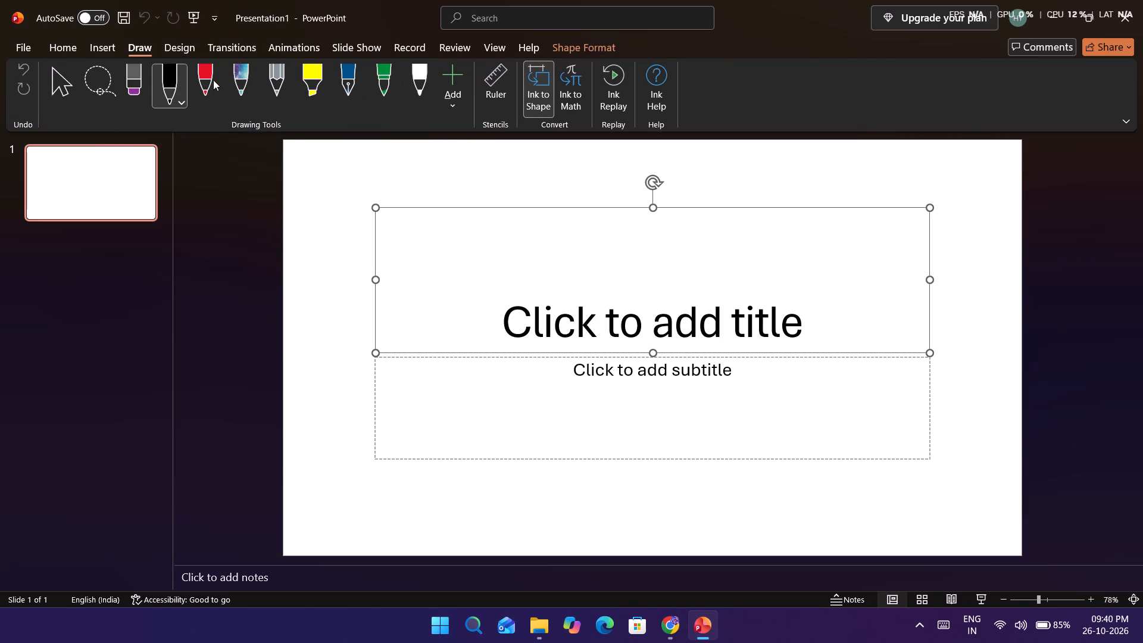
click(197, 79)
click(336, 183)
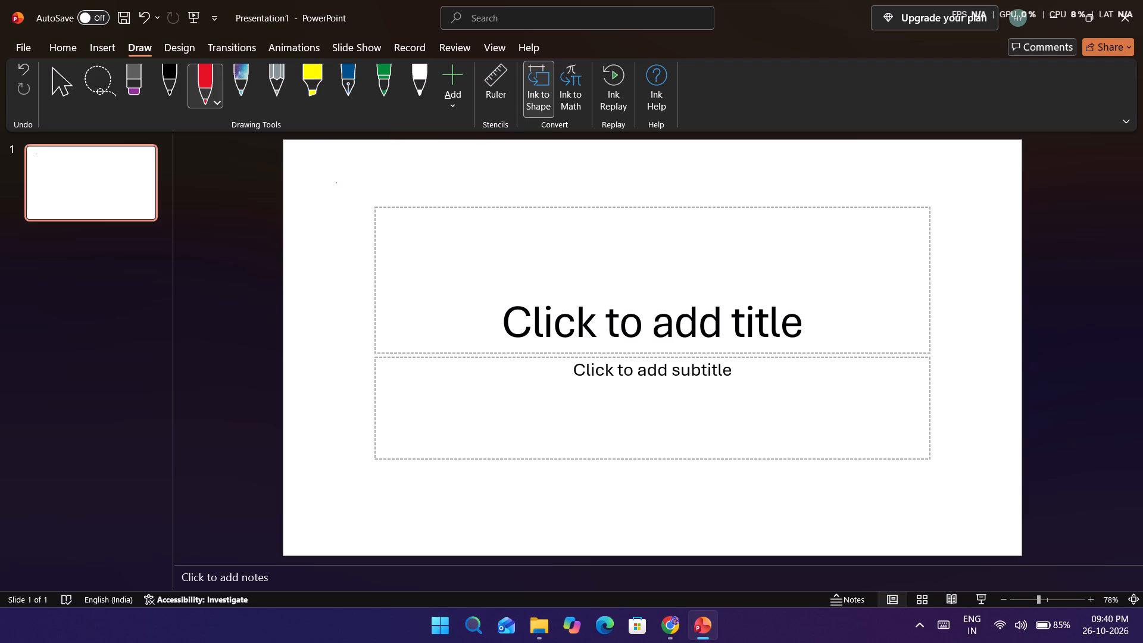
Set the red pen to its thickest preset and draw a dot near the slide's upper-left corner.
click(215, 104)
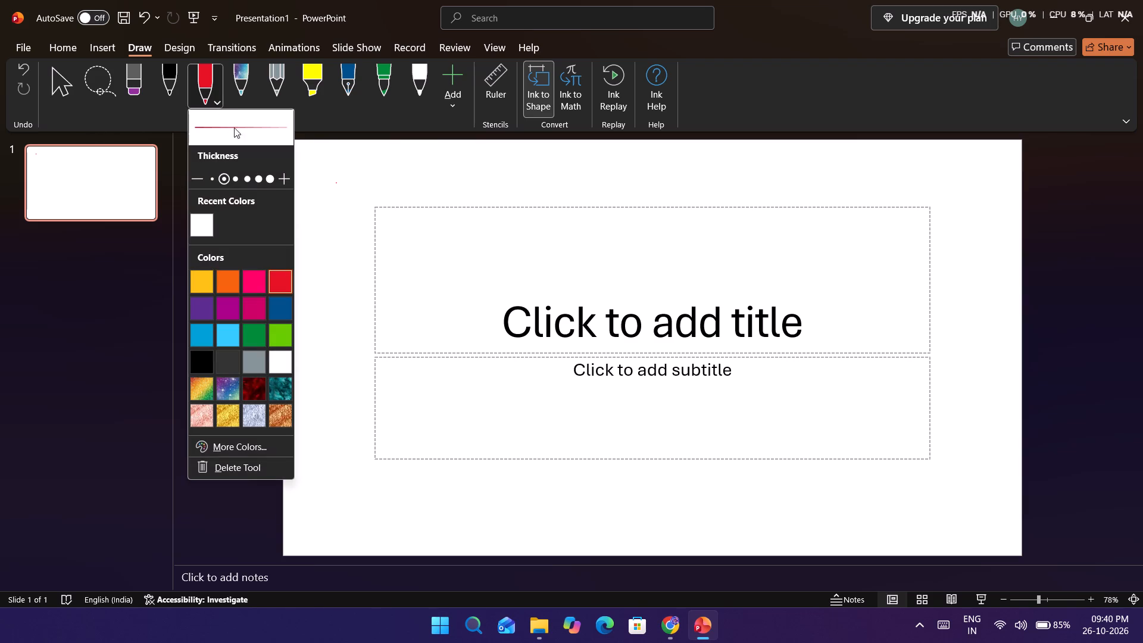
click(268, 179)
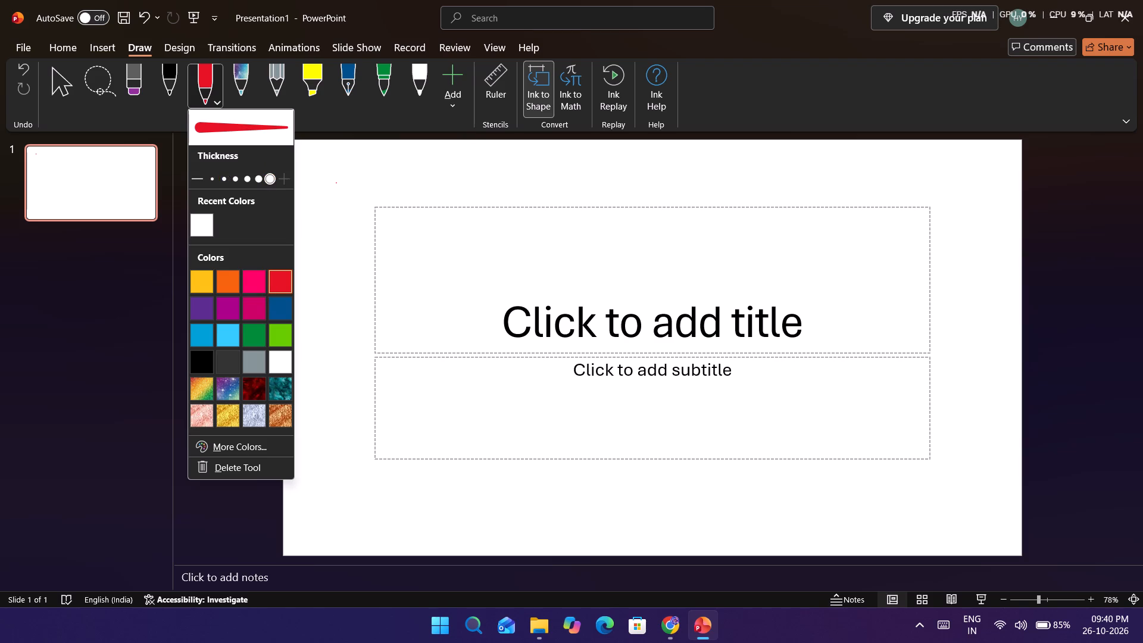
click(332, 175)
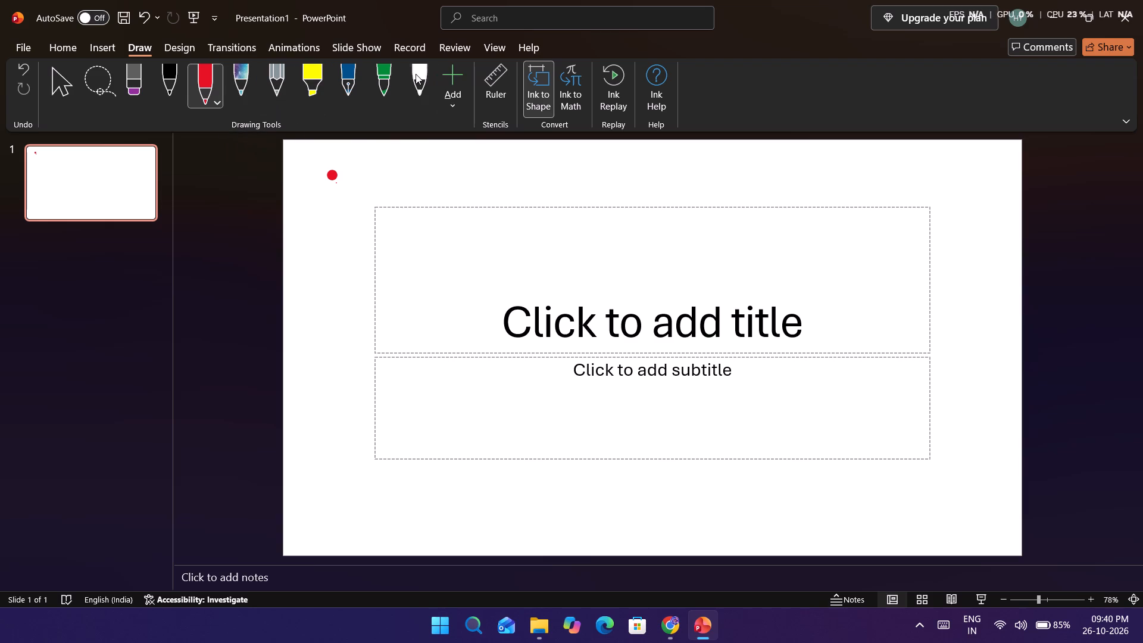
Add a Brush Pen to the drawing tools with the thickest stroke preset and red colour.
click(456, 90)
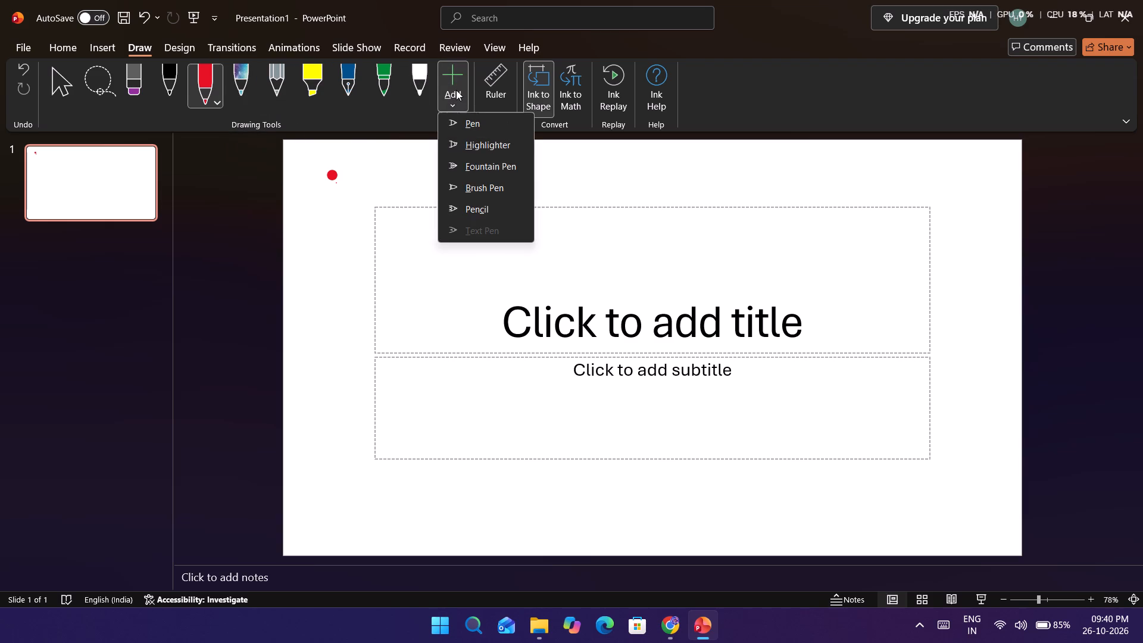
click(491, 190)
click(520, 175)
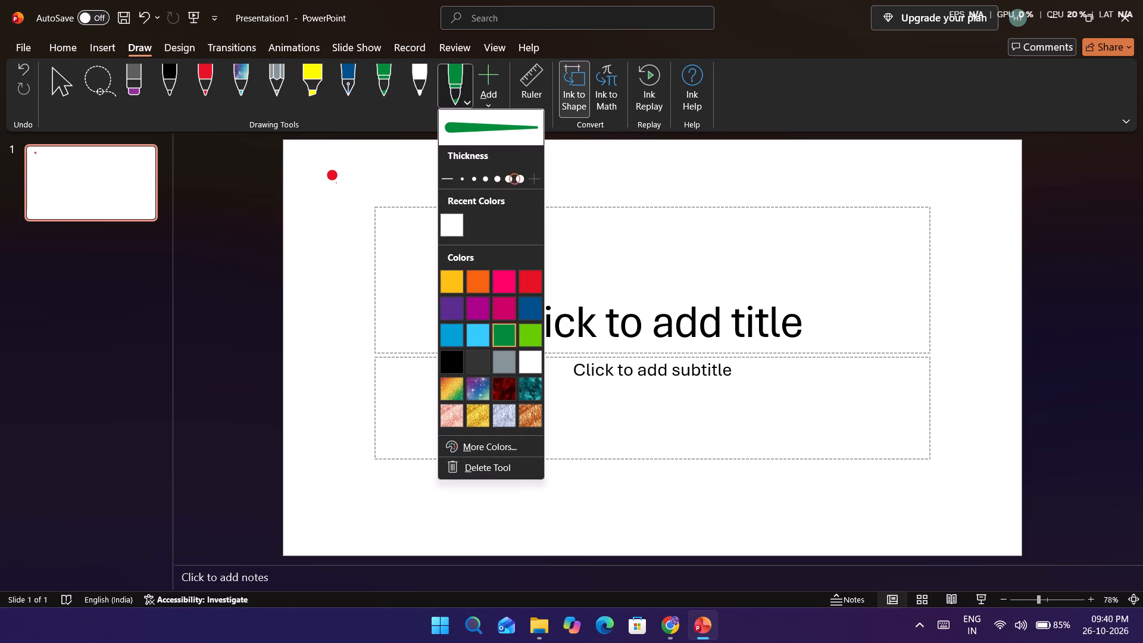
click(528, 285)
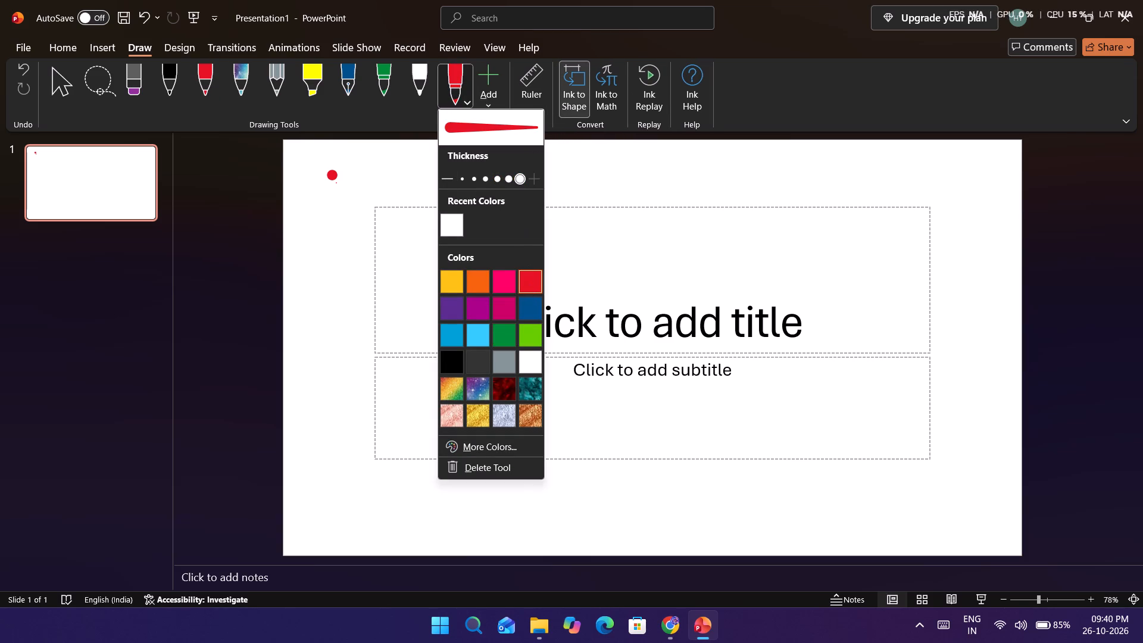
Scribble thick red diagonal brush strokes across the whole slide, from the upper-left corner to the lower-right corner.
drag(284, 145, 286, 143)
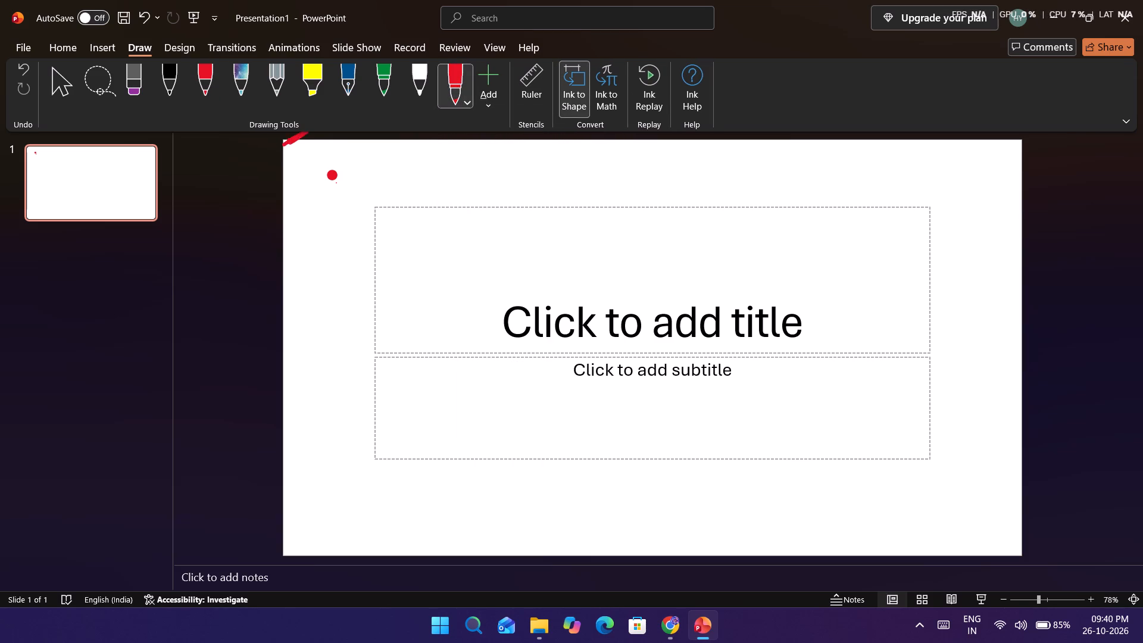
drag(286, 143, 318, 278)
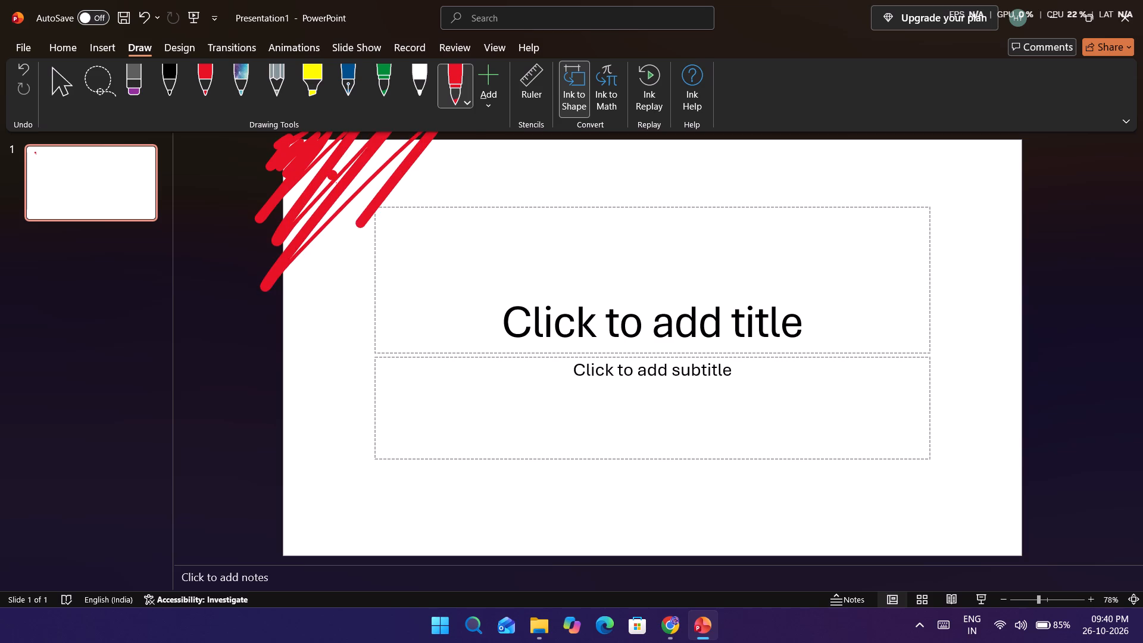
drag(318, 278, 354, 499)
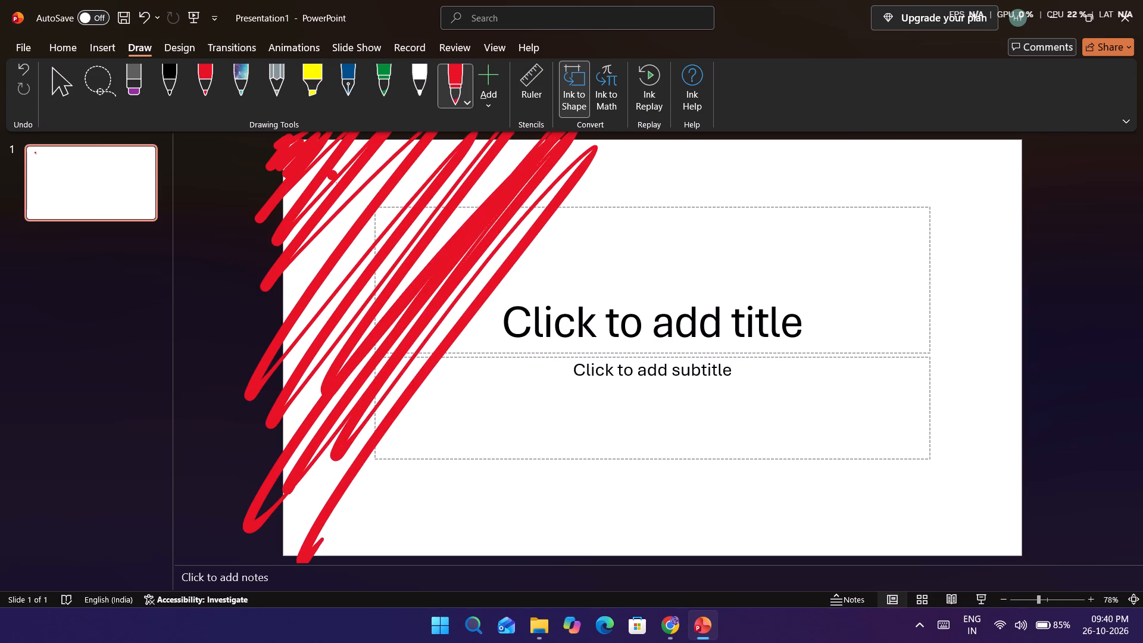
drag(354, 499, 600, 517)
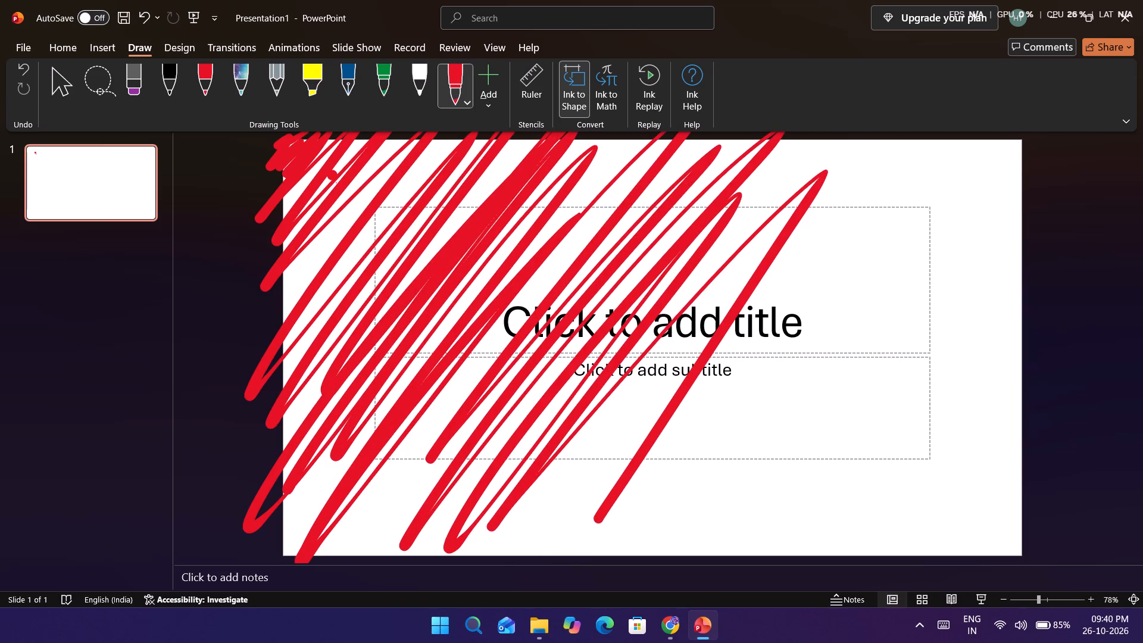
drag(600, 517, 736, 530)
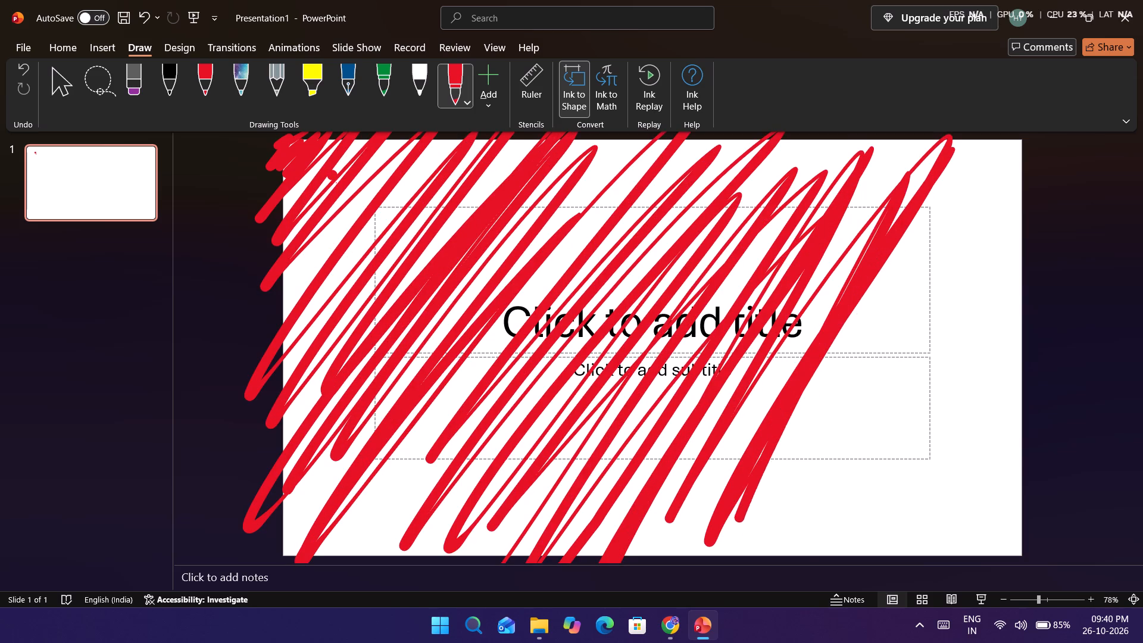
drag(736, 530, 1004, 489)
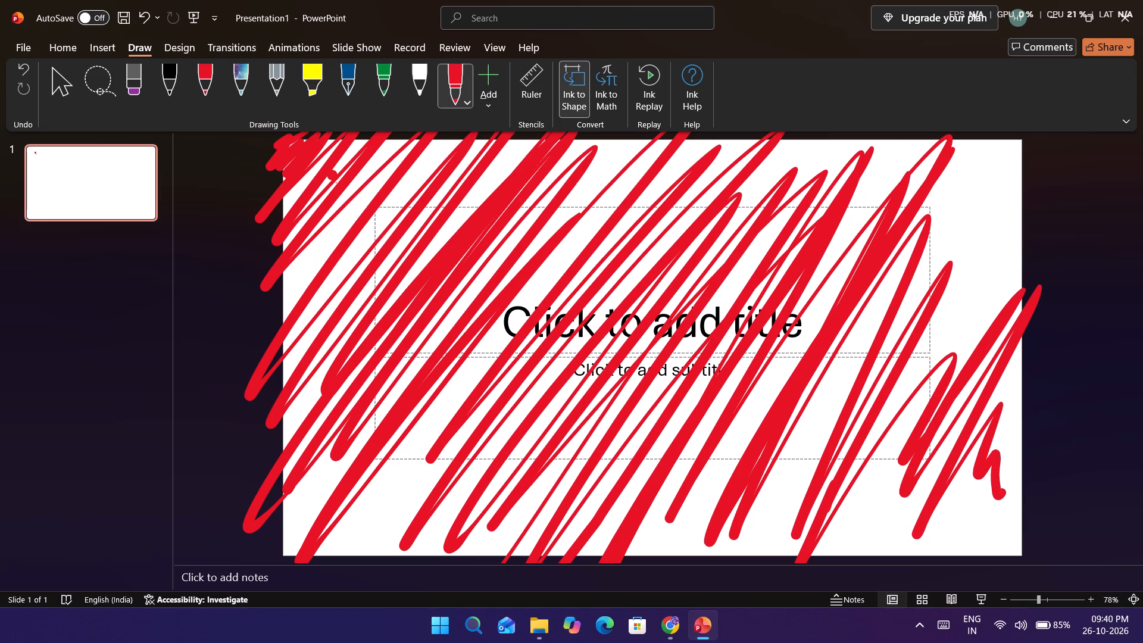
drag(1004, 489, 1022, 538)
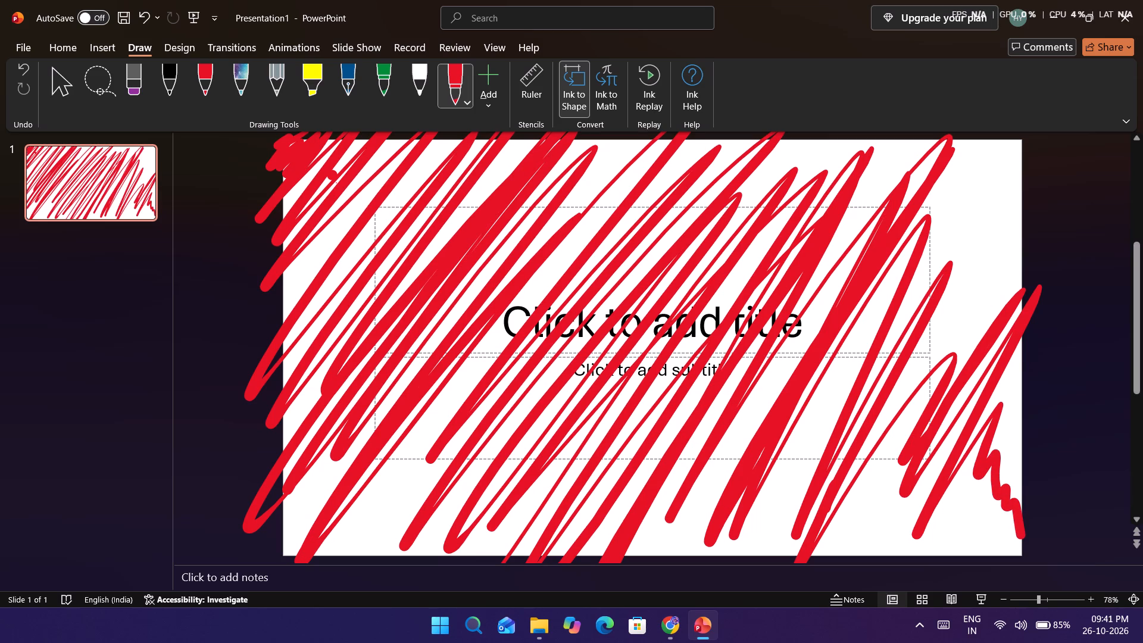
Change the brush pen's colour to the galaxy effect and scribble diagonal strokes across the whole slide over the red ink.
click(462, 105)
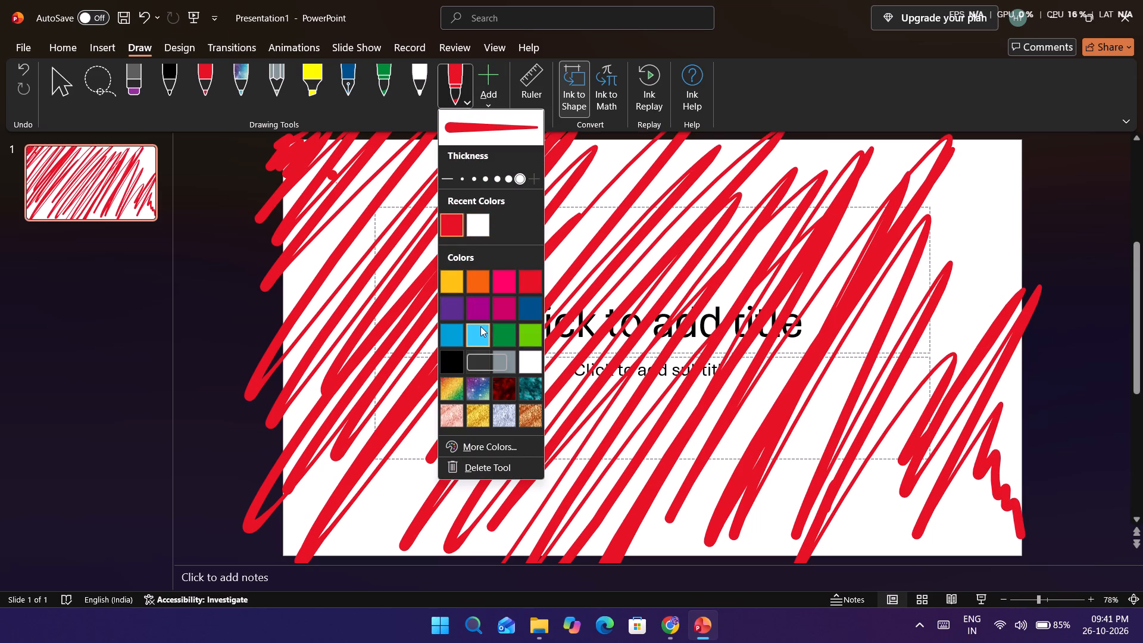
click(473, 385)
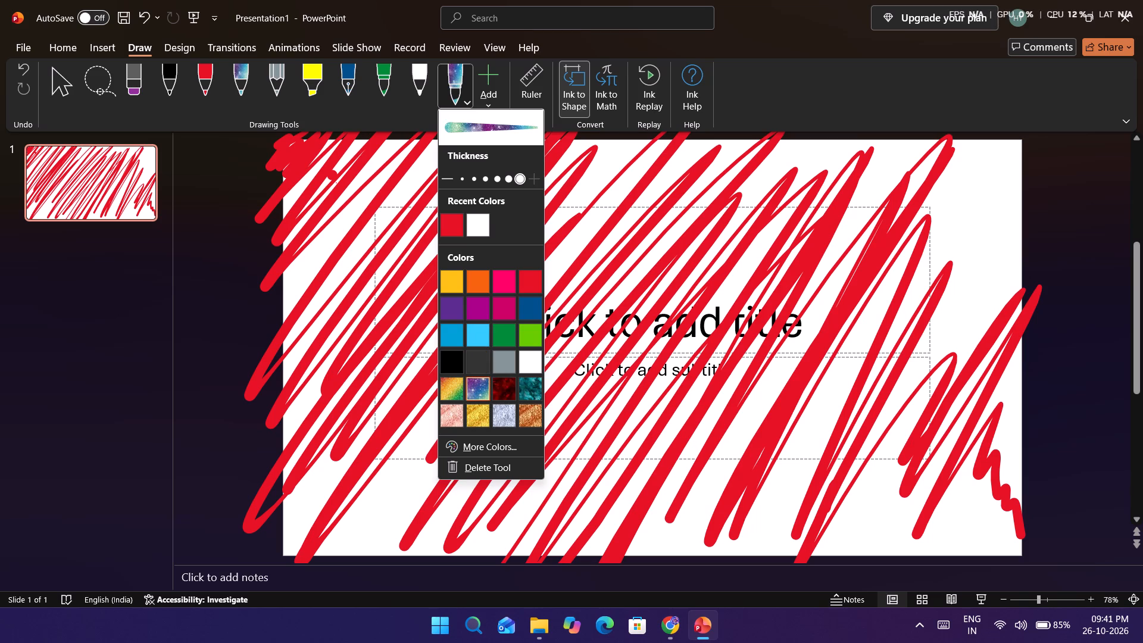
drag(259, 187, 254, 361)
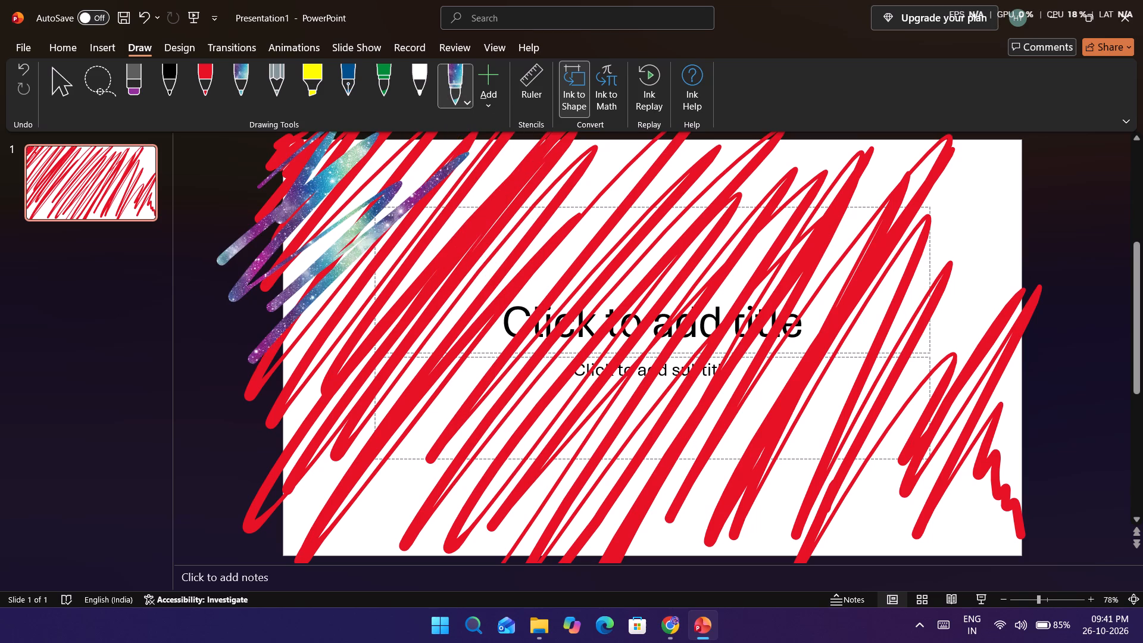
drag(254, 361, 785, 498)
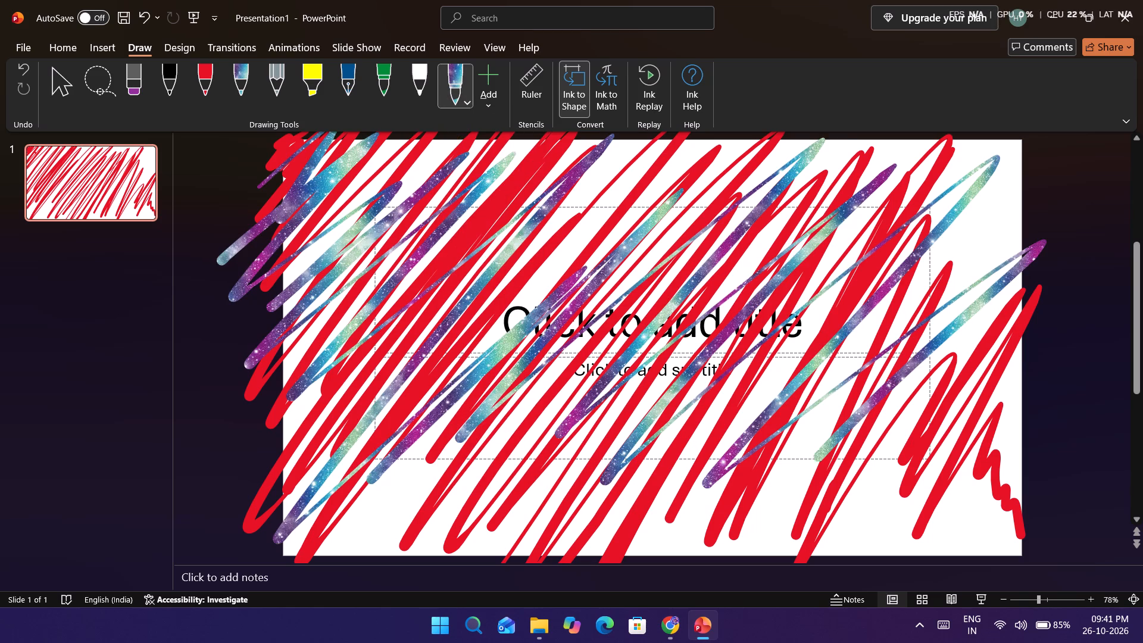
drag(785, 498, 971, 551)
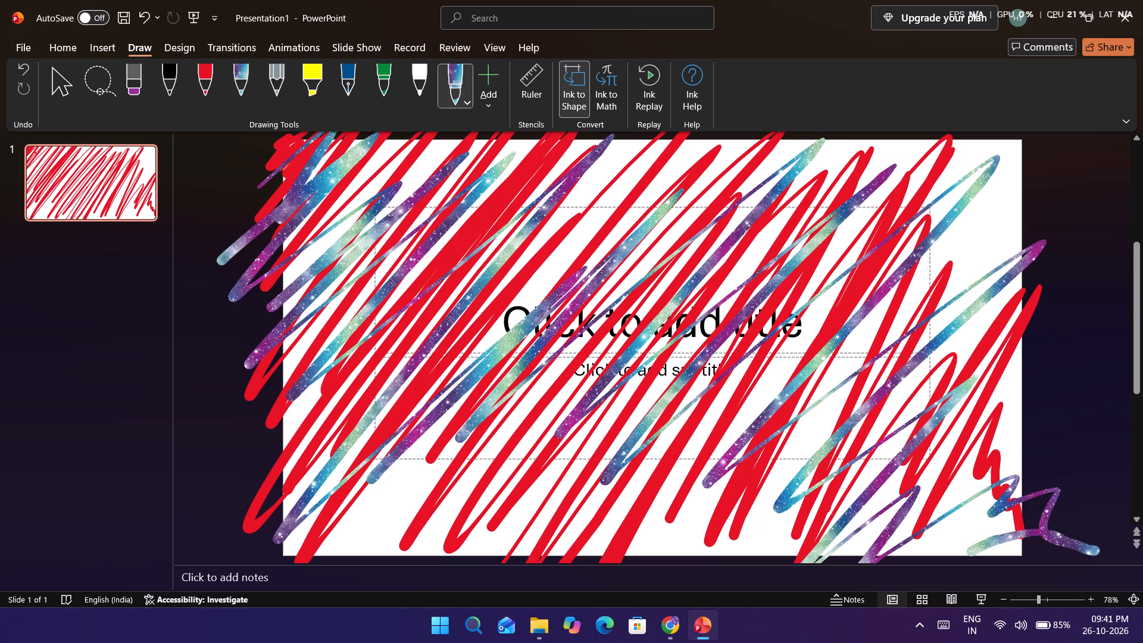
Undo all the ink drawn on the slide, including the galaxy strokes, the red scribble and the dots.
triple_click(152, 13)
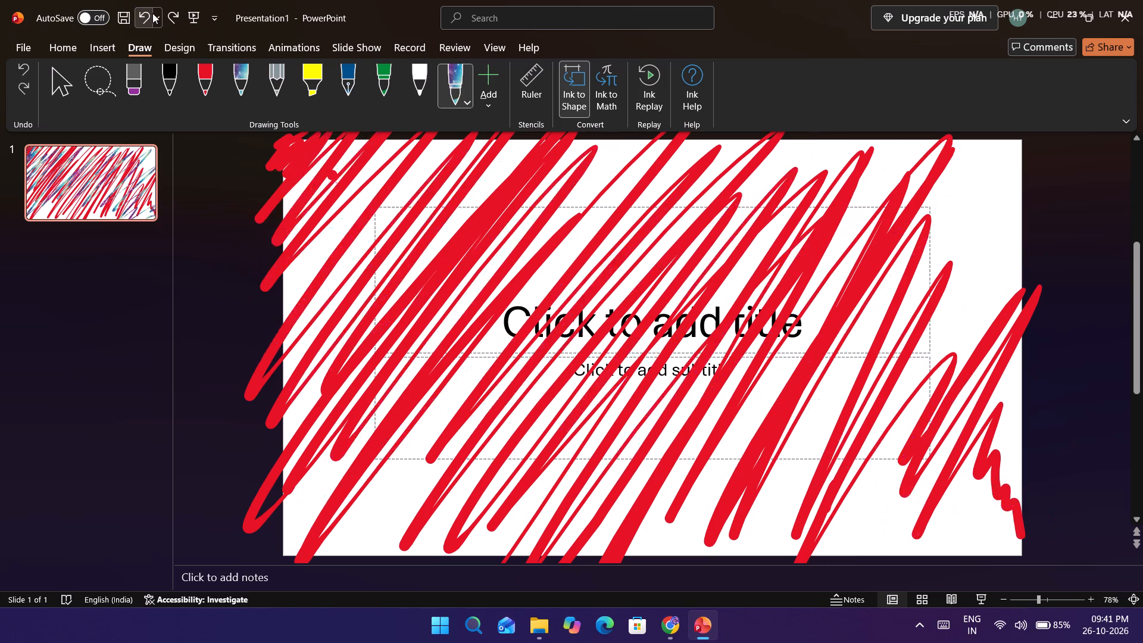
click(152, 13)
click(152, 13)
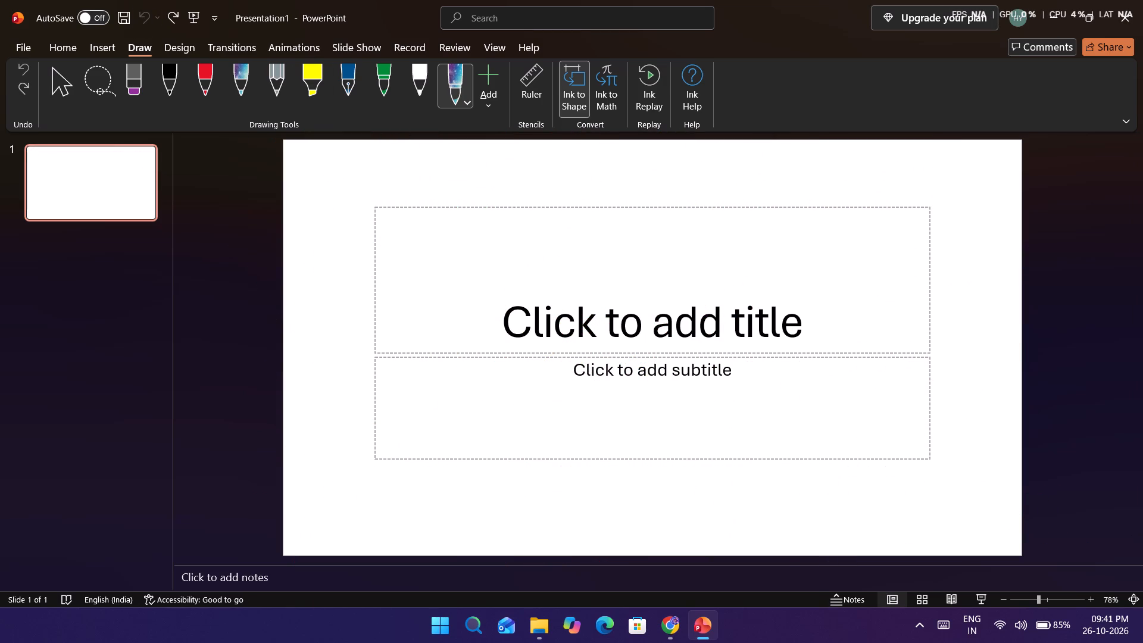
Insert a rectangle about 28.73 cm wide and 15.32 cm high over the title and subtitle placeholders.
click(102, 43)
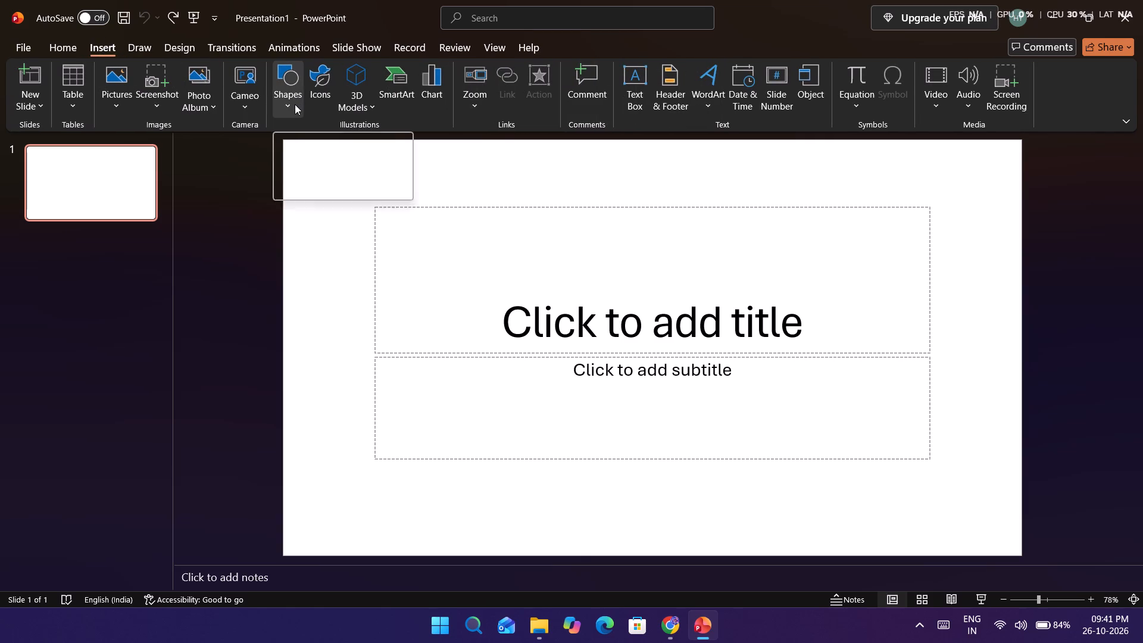
click(295, 104)
click(332, 152)
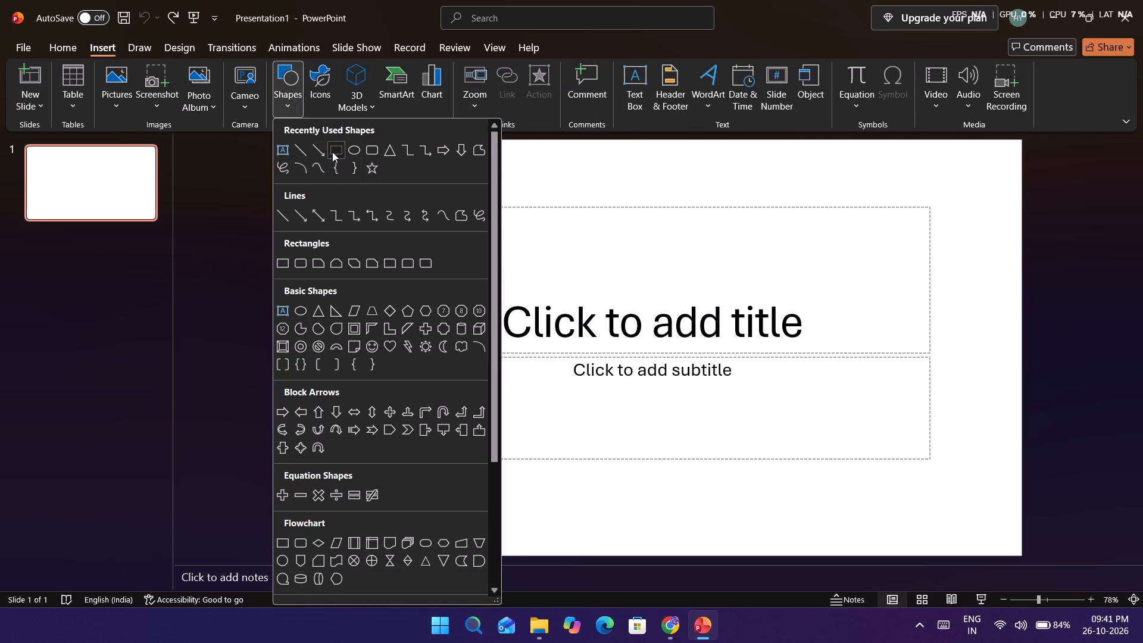
drag(344, 176, 344, 177)
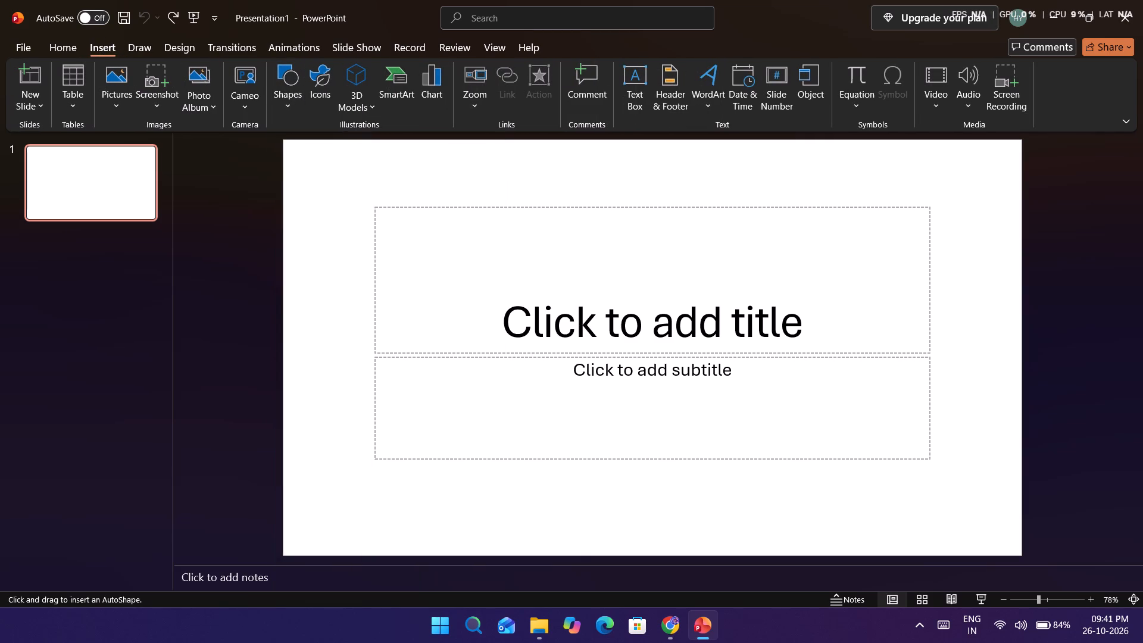
drag(344, 177, 953, 503)
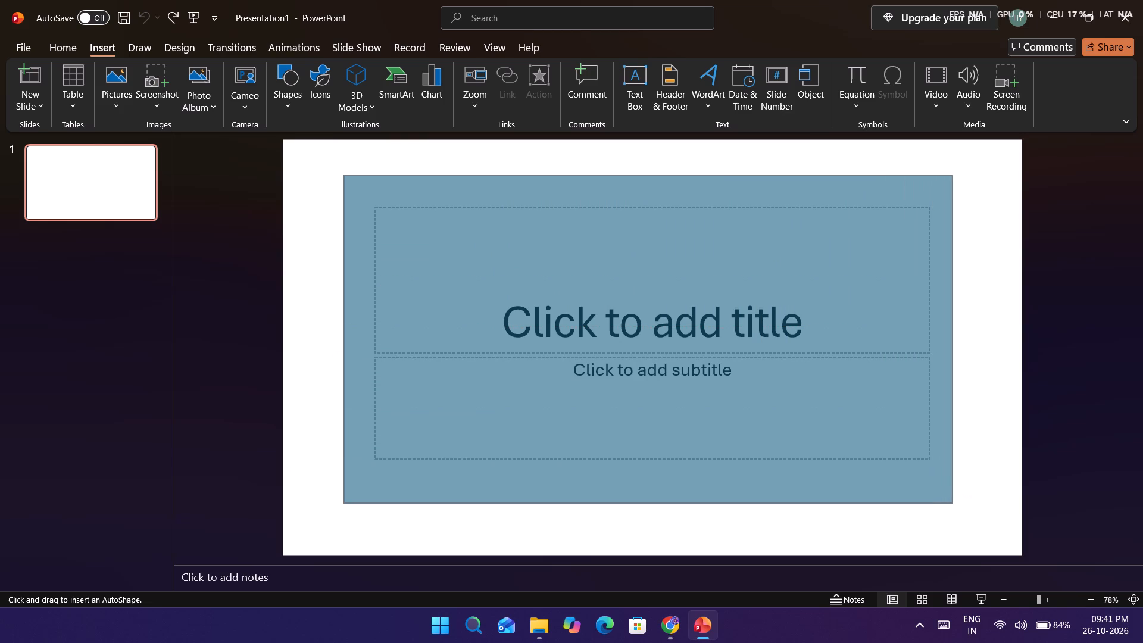
drag(953, 503, 967, 500)
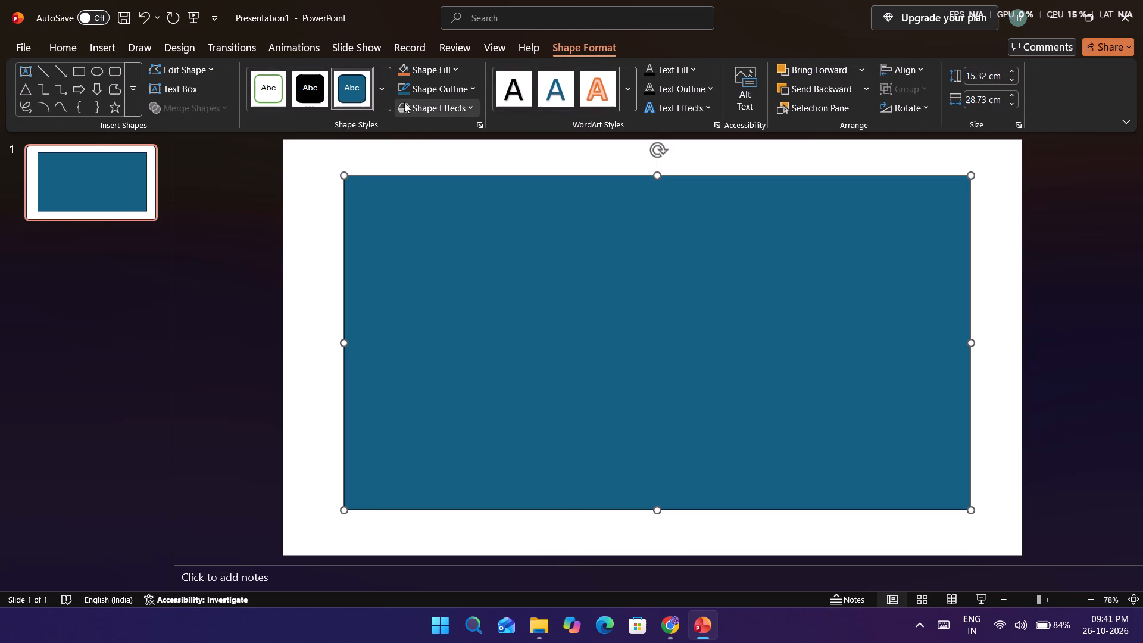
Apply the orange gradient theme style from the last Theme Styles row to the rectangle.
click(374, 94)
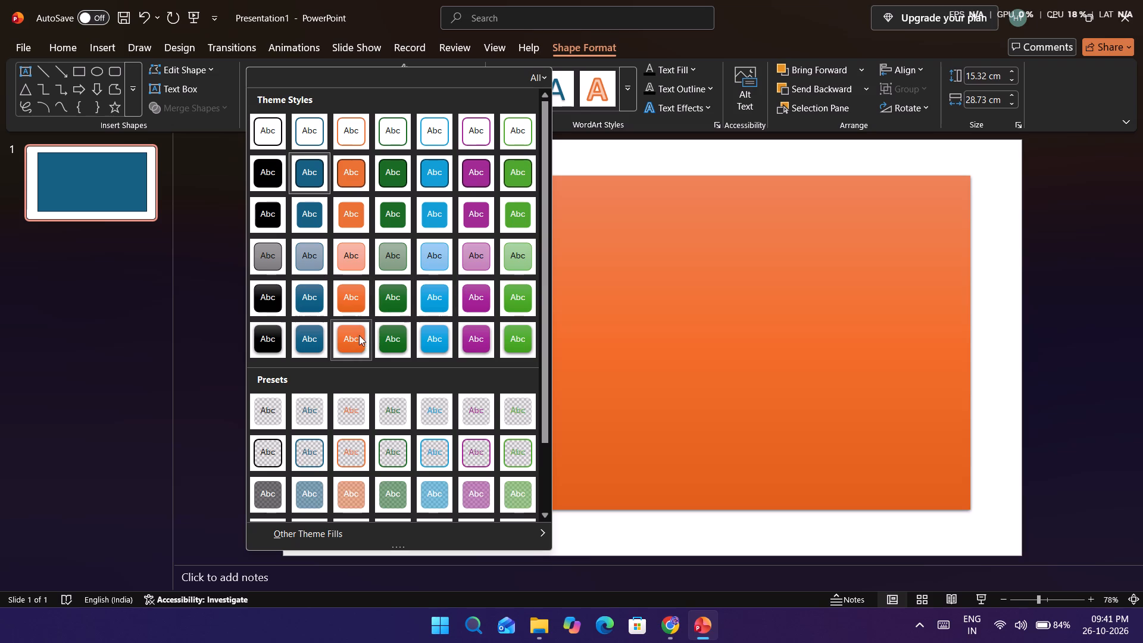
click(360, 341)
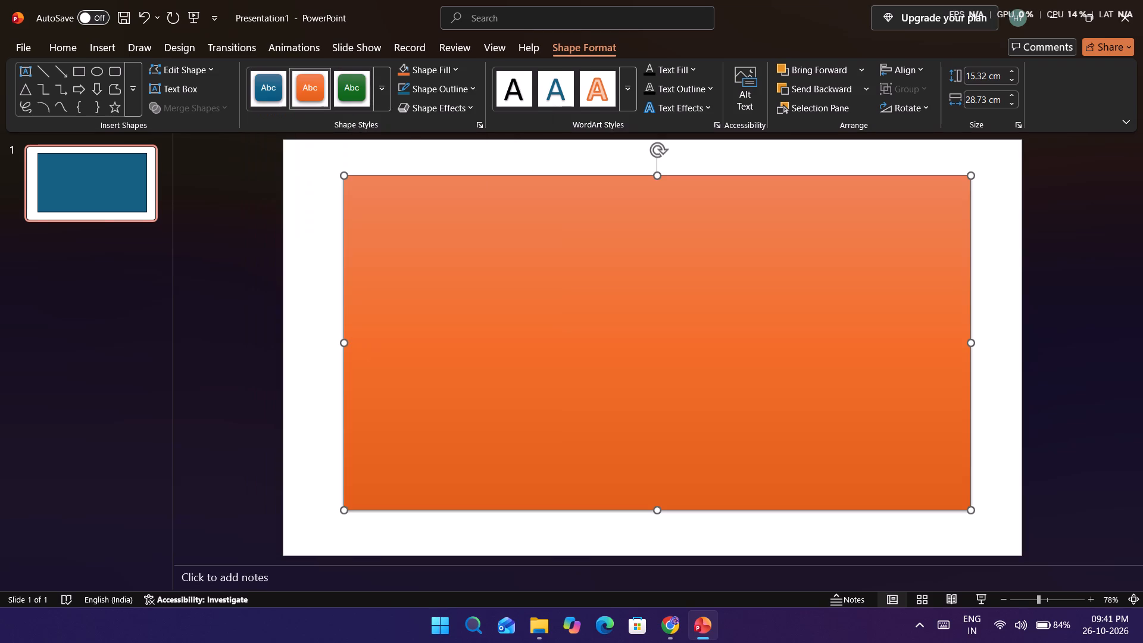
click(451, 322)
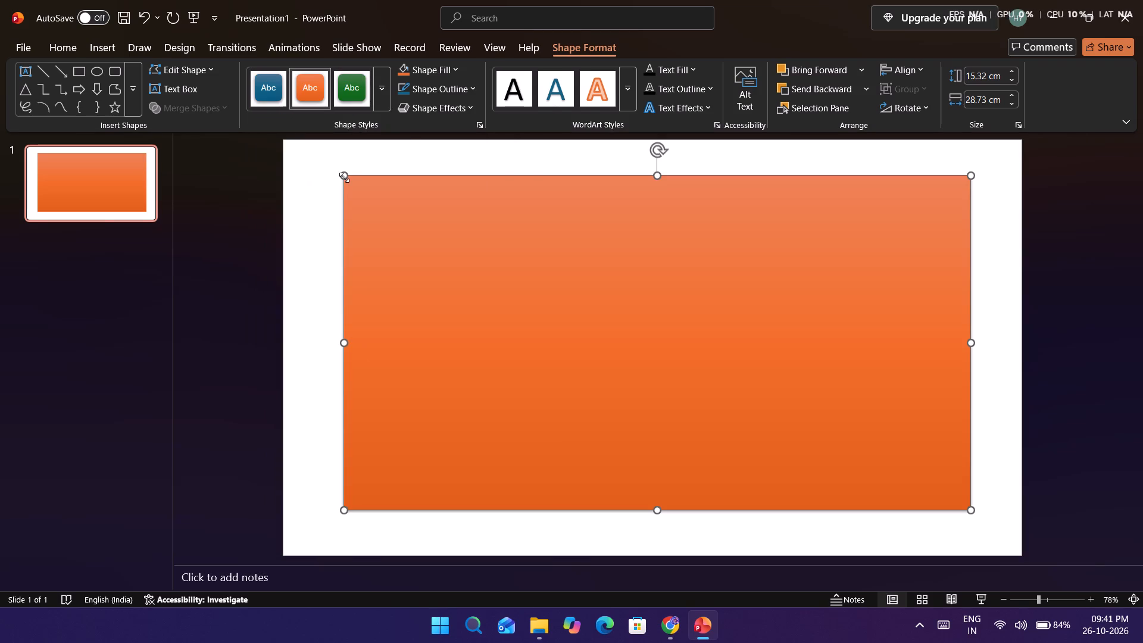
Stretch the orange rectangle to the slide's corners so it covers the whole slide, 33.87 cm wide and 19.05 cm high.
drag(344, 177, 285, 142)
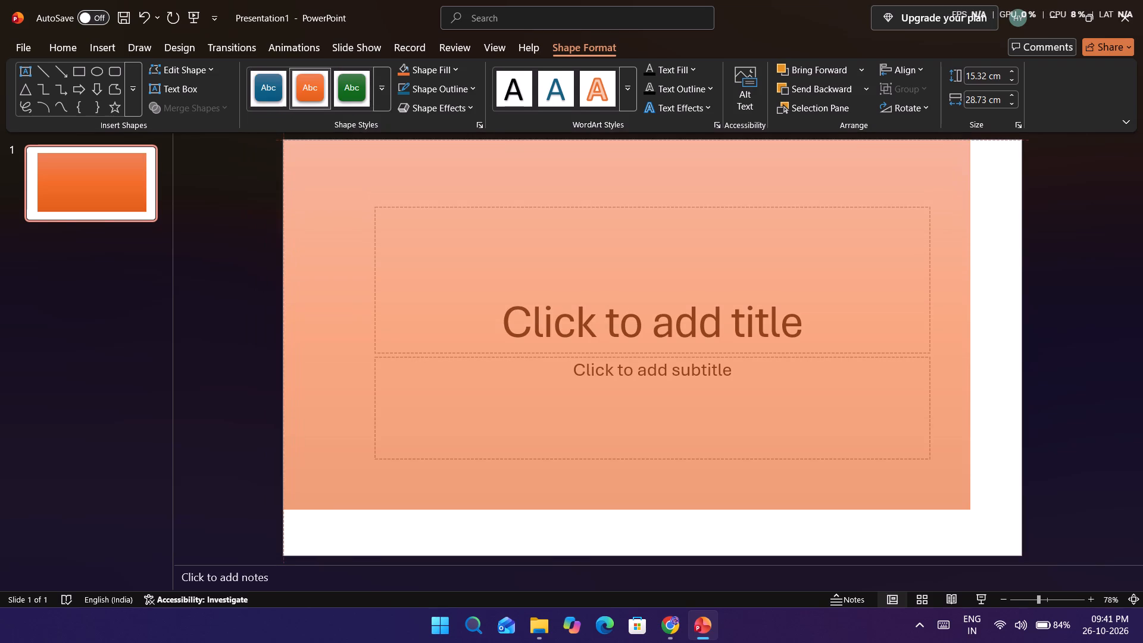
drag(285, 142, 286, 141)
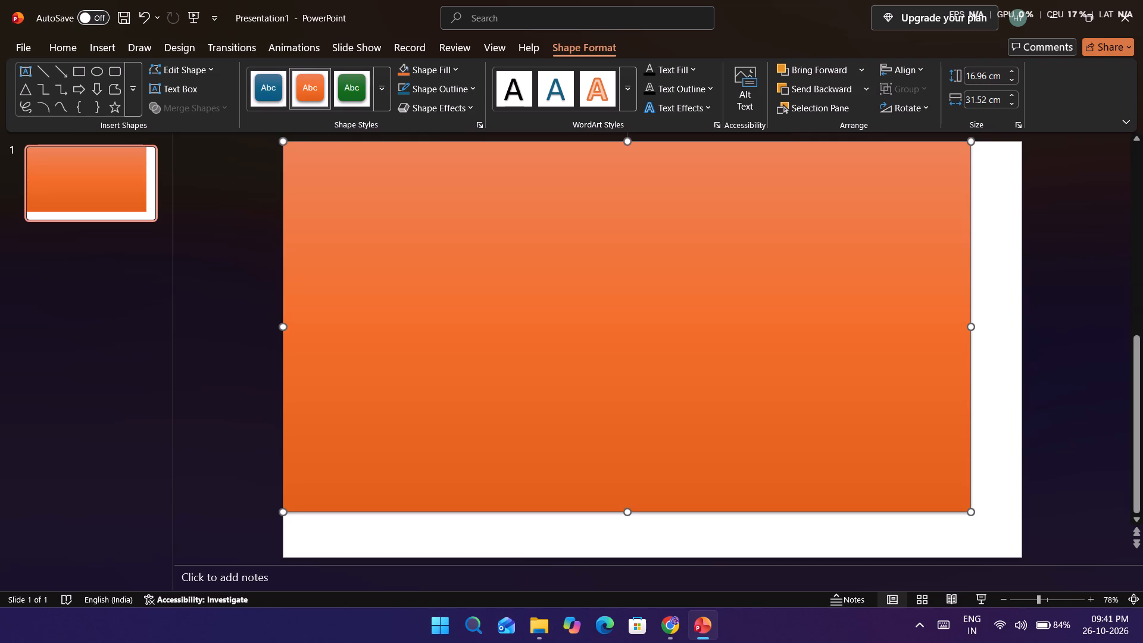
drag(973, 509, 1023, 557)
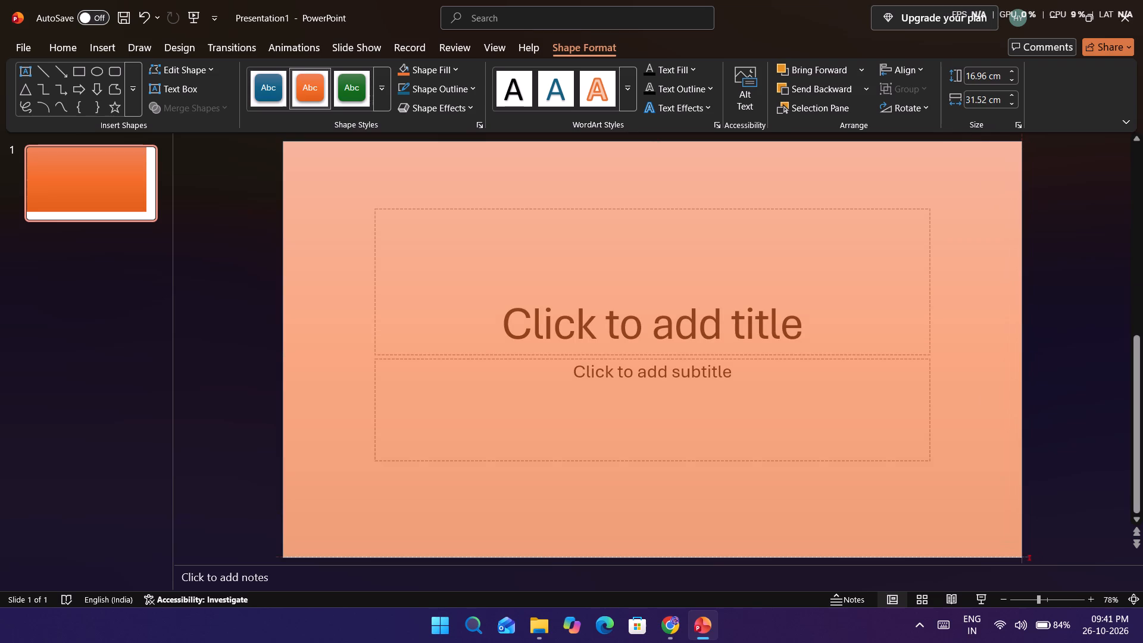
drag(1023, 557, 1022, 557)
click(704, 400)
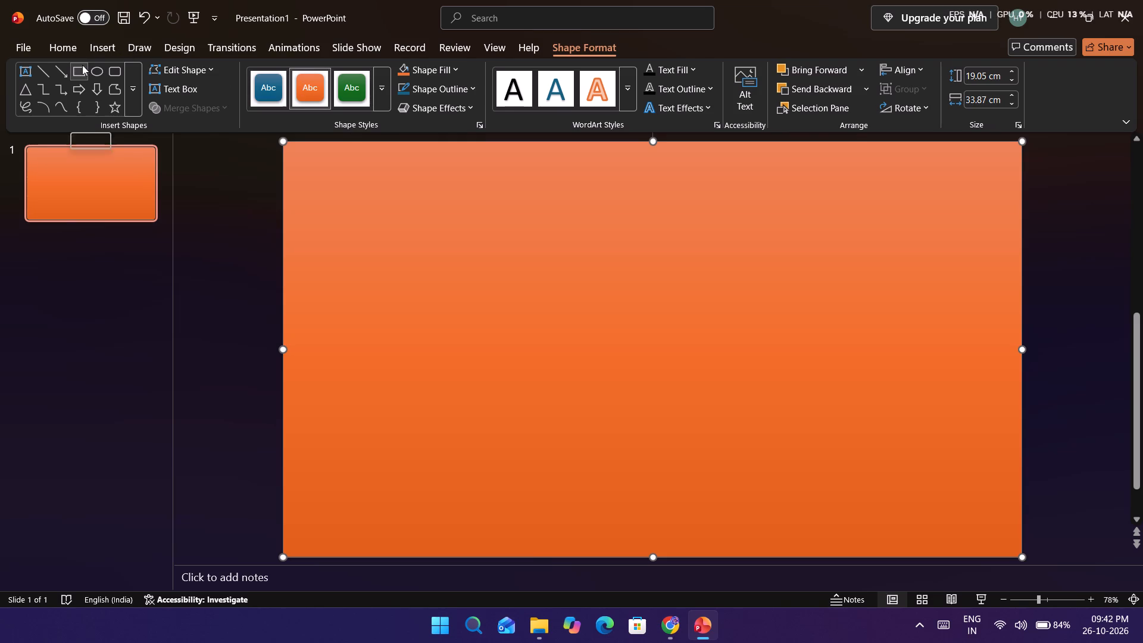
Insert a second rectangle about 15.81 cm wide and 18.03 cm high over the slide's left half, inset slightly from the edges.
click(76, 50)
click(114, 54)
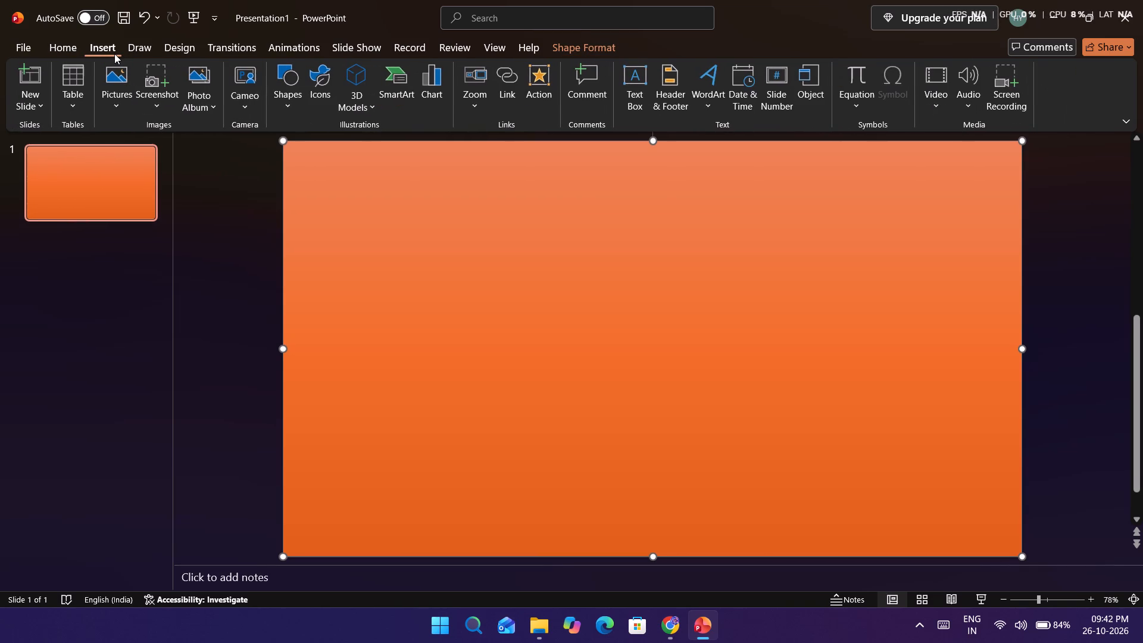
click(286, 112)
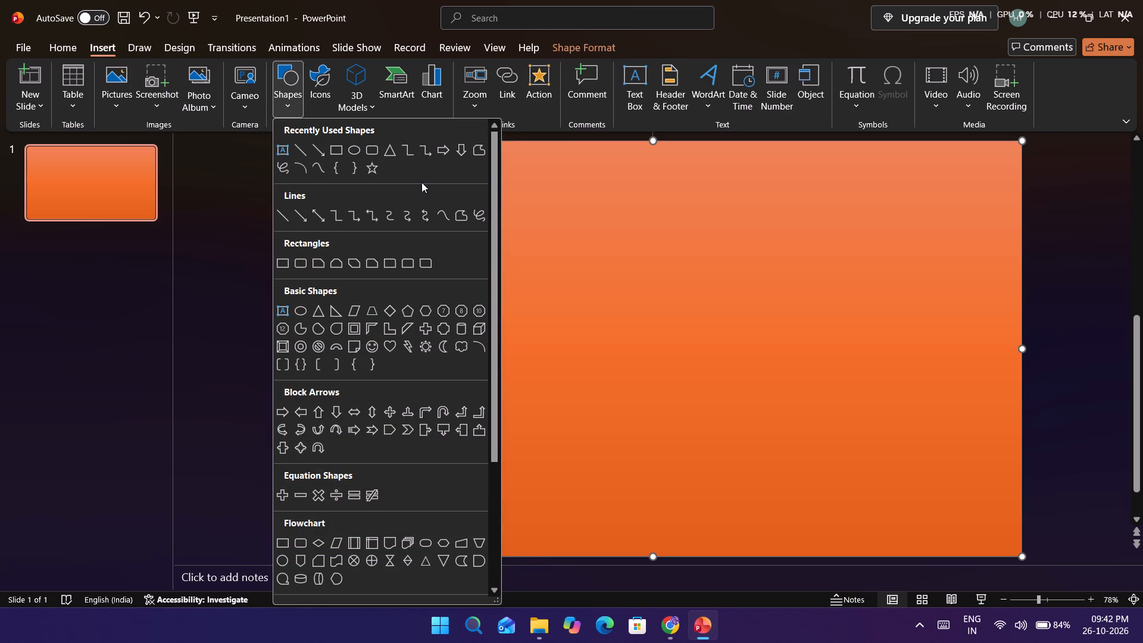
click(287, 267)
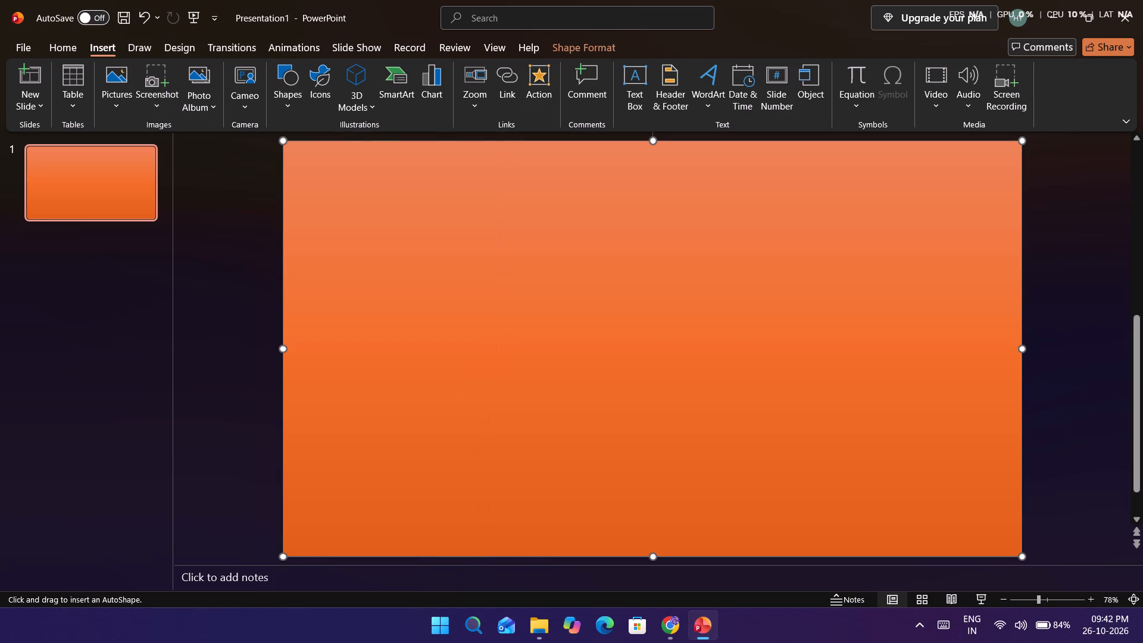
drag(297, 153, 559, 449)
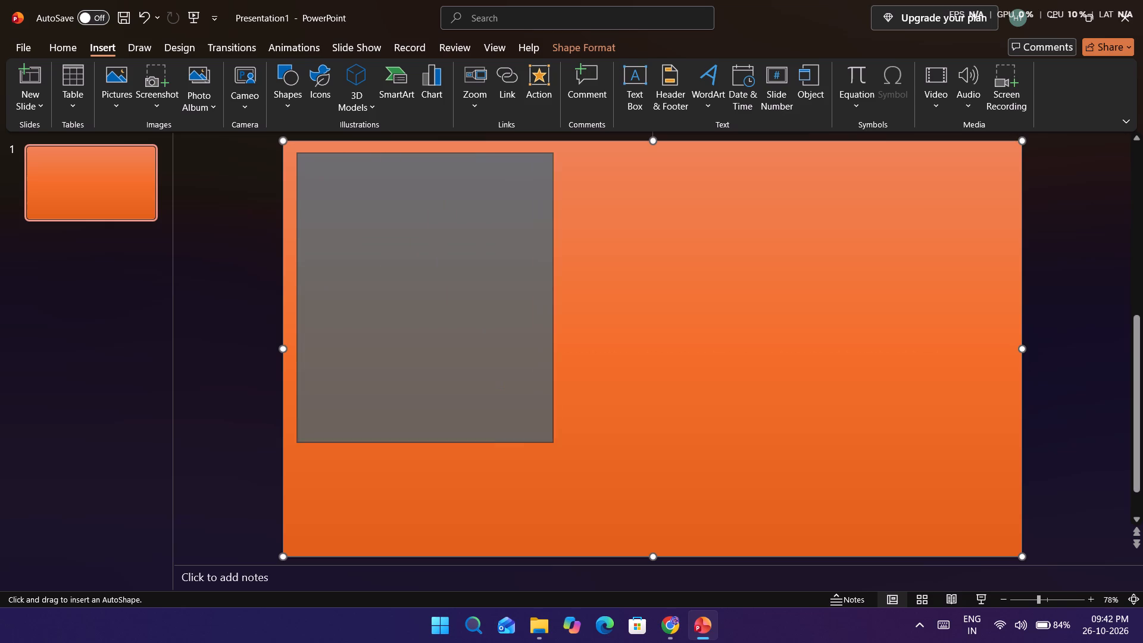
drag(559, 449, 636, 517)
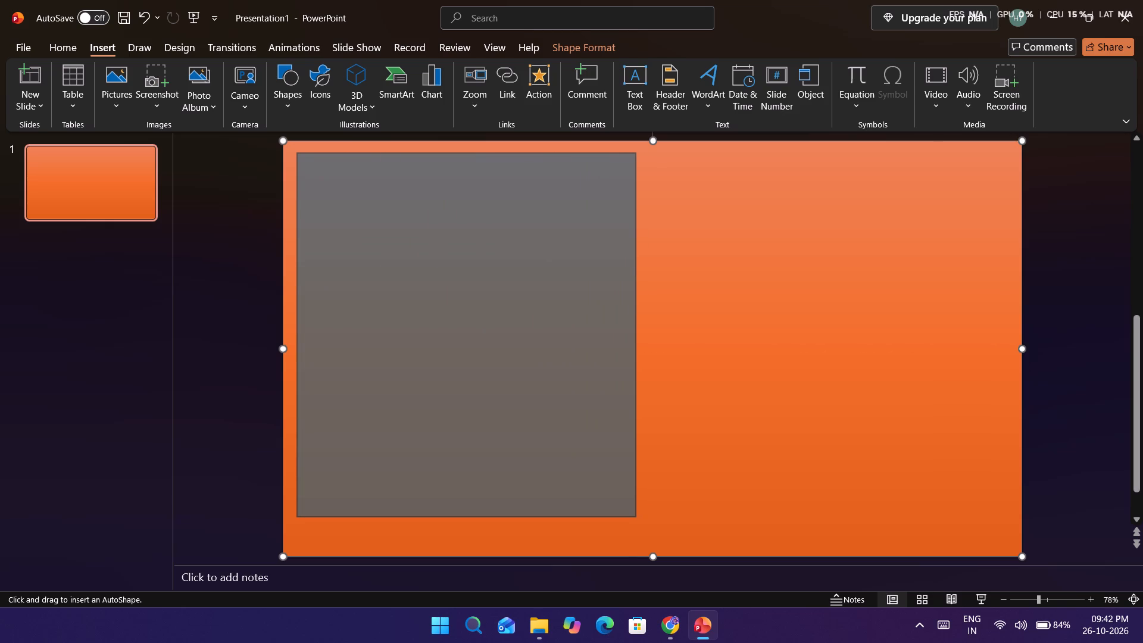
drag(636, 517, 638, 540)
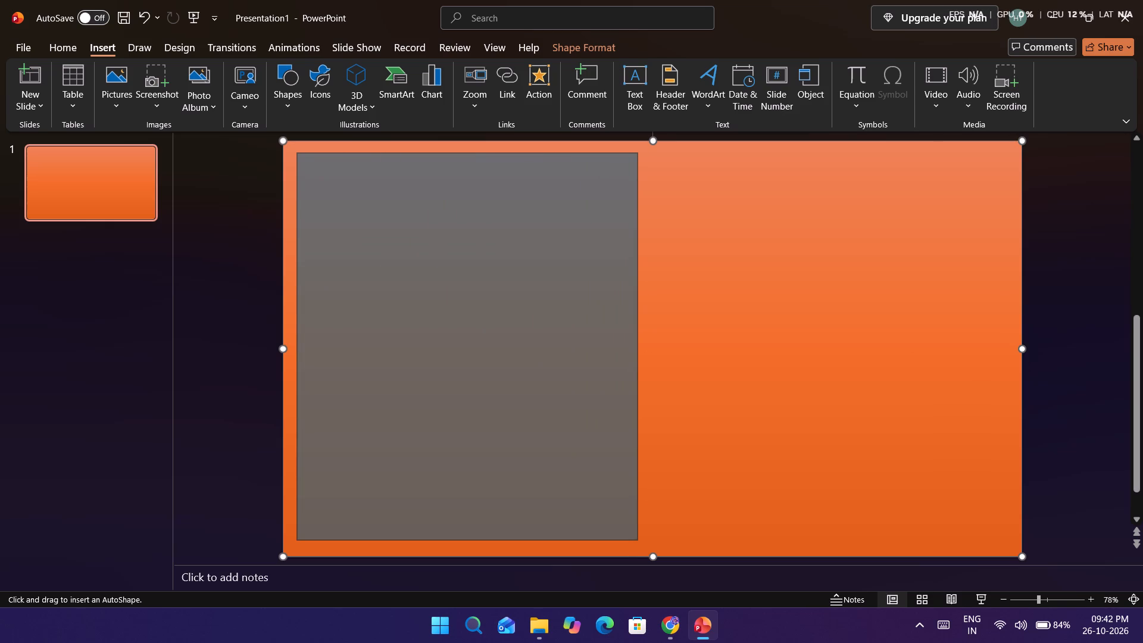
drag(638, 540, 641, 546)
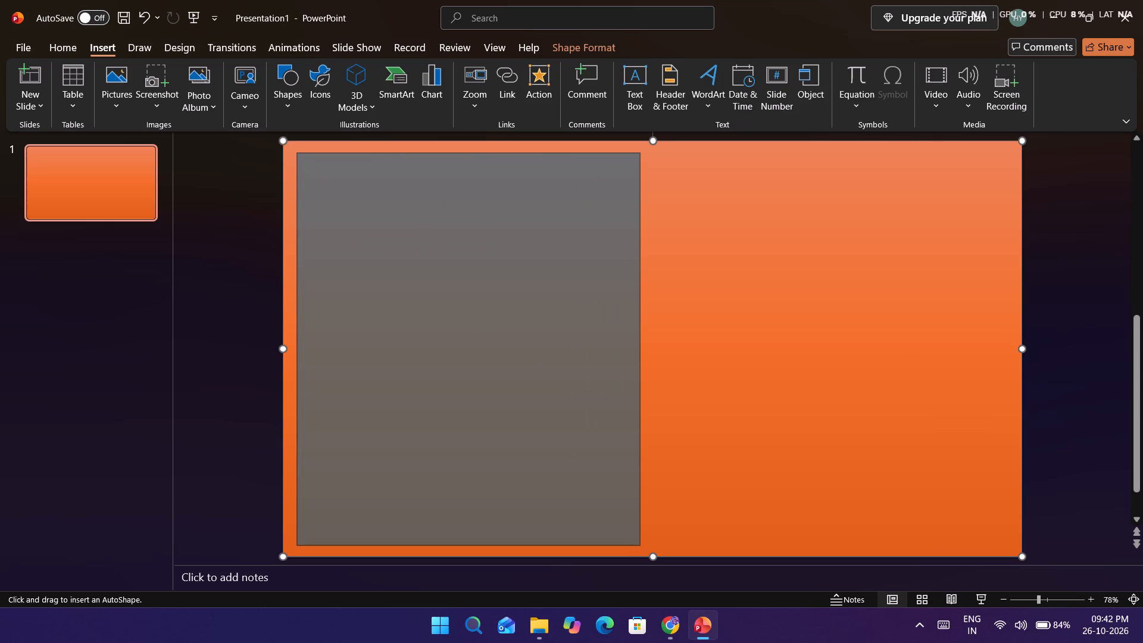
drag(641, 546, 642, 546)
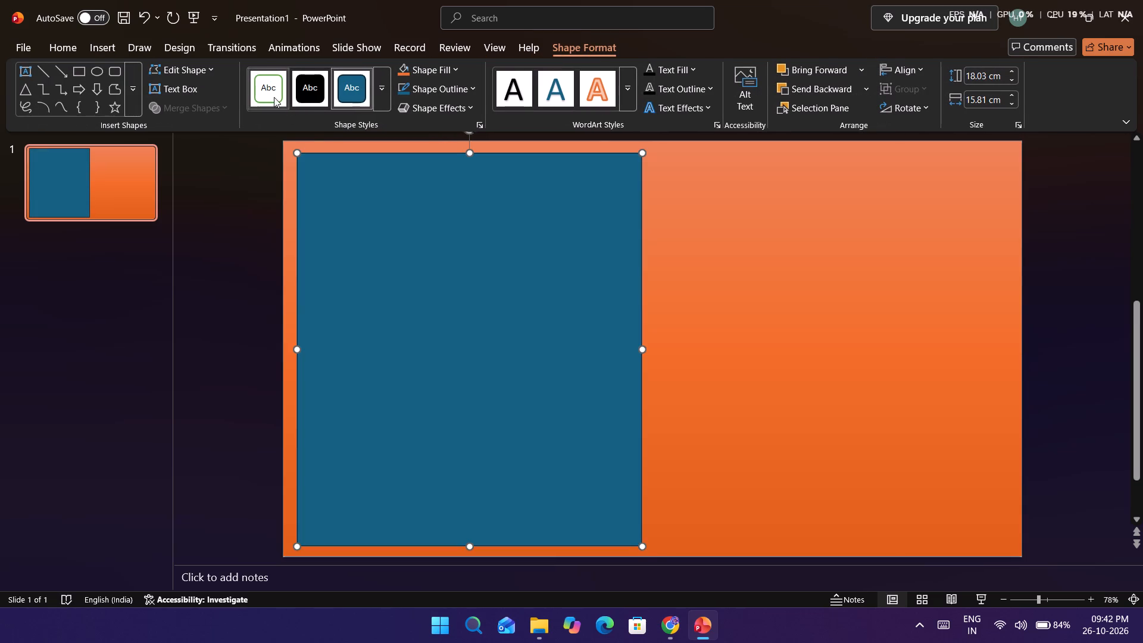
Apply the white-filled shape style with a green outline to the rectangle on the slide's left half.
click(274, 97)
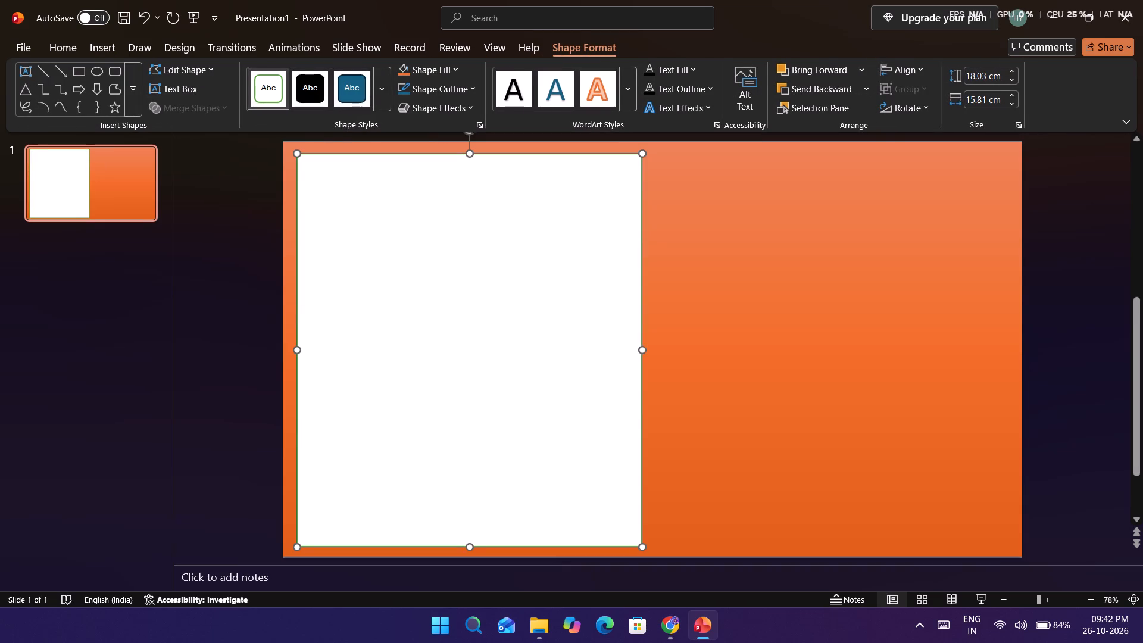
Duplicate the white panel and place the copy on the slide's right half, level with the original and separated by a narrow orange gap.
click(492, 276)
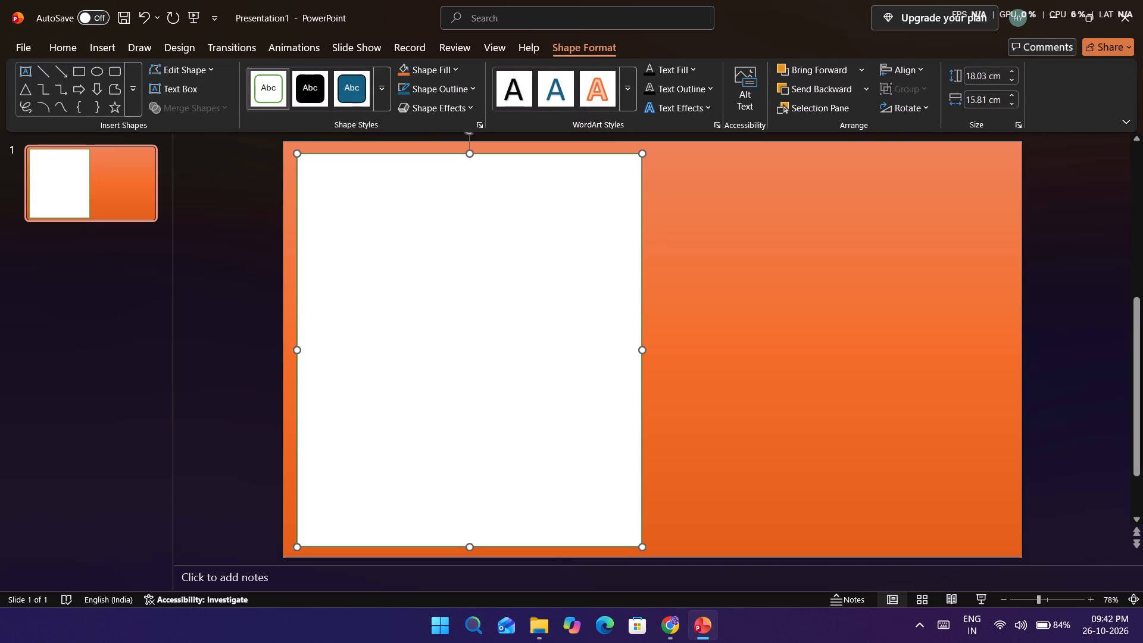
key(ctrl+c)
key(ctrl+v)
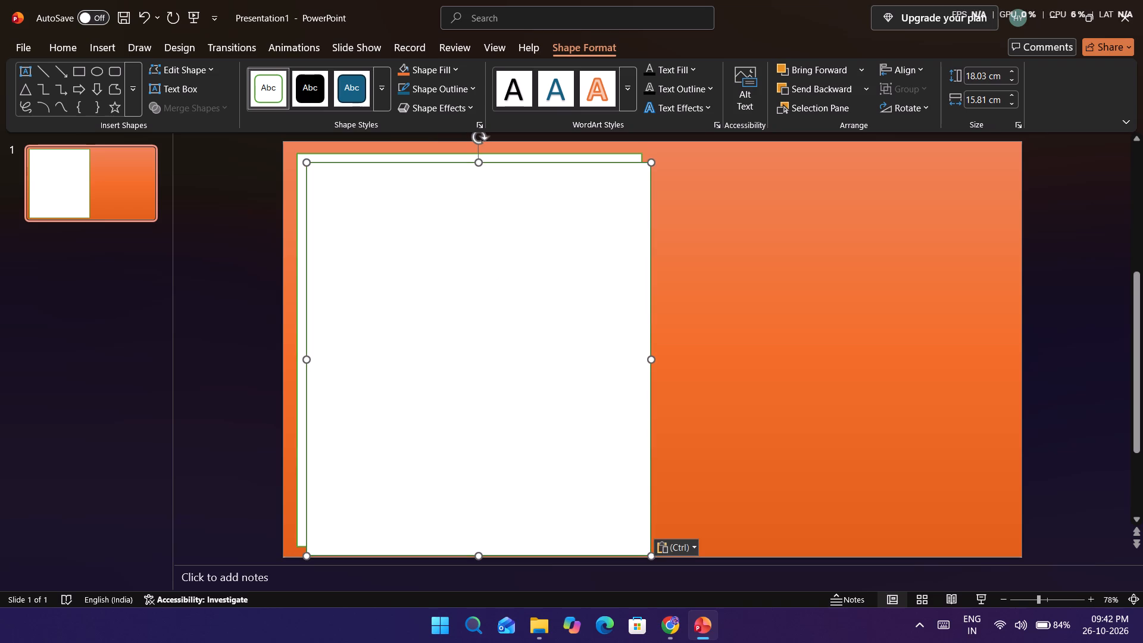
drag(441, 332, 663, 334)
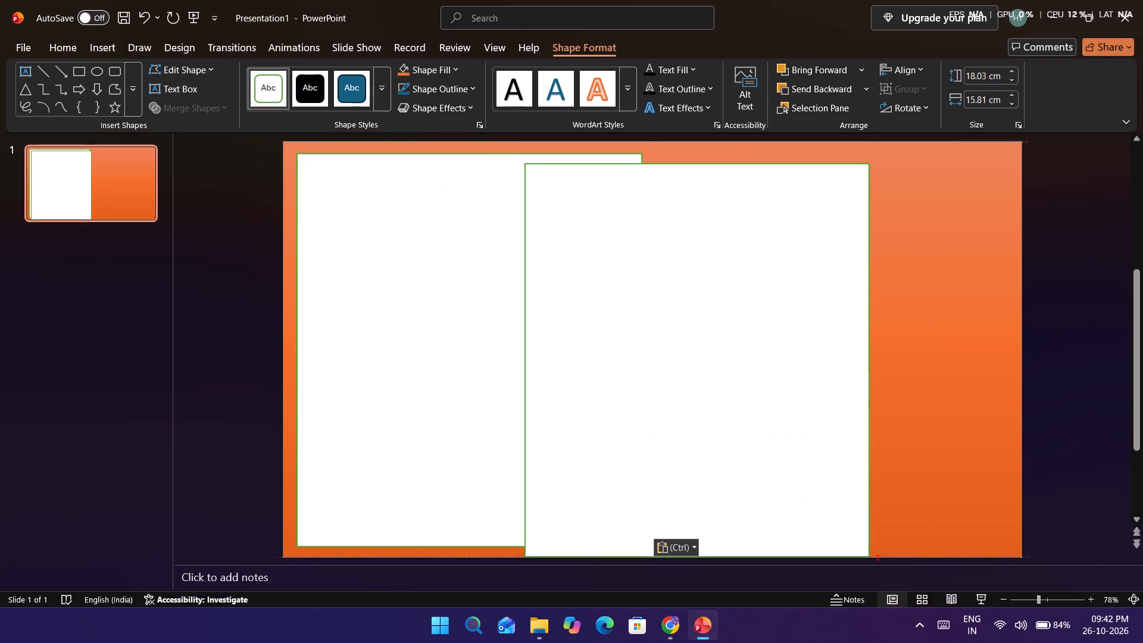
drag(663, 334, 786, 323)
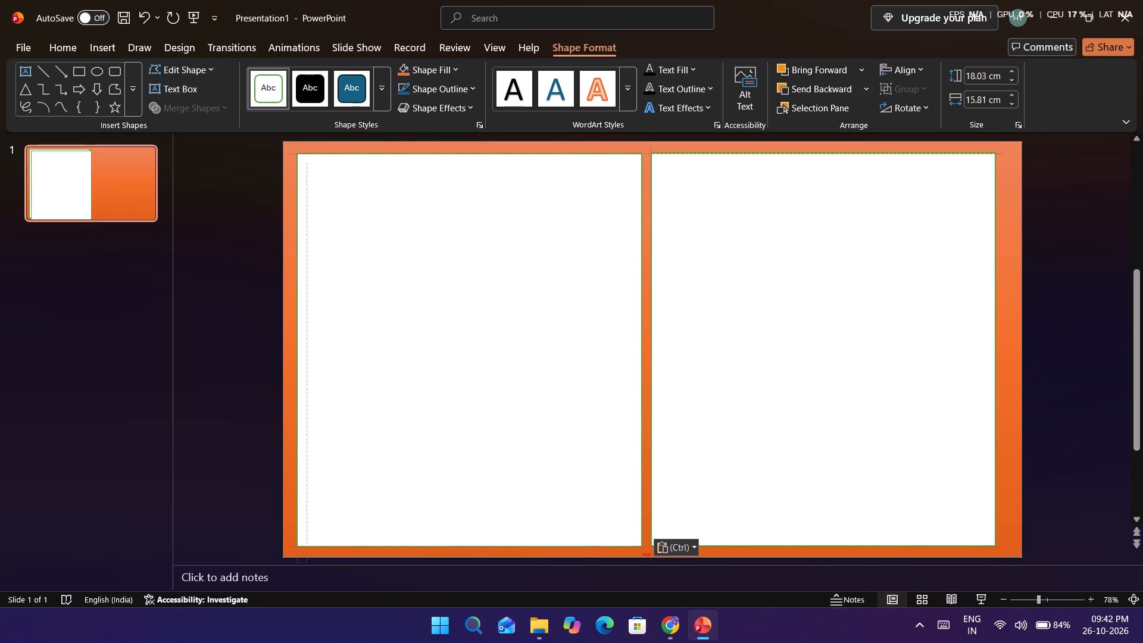
drag(786, 323, 793, 326)
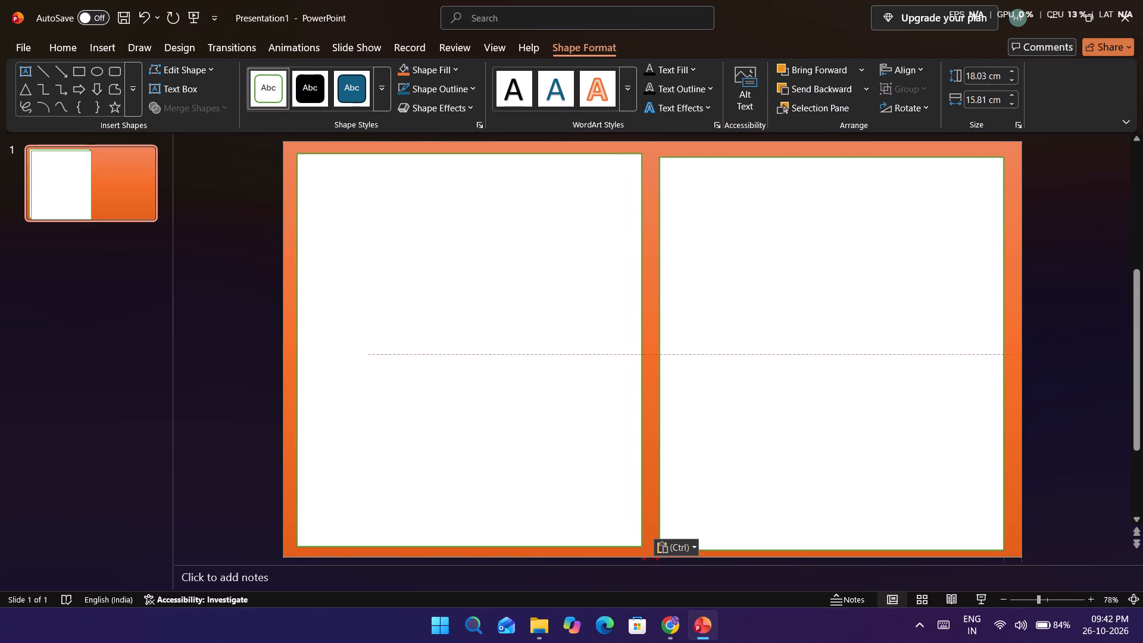
drag(793, 326, 792, 323)
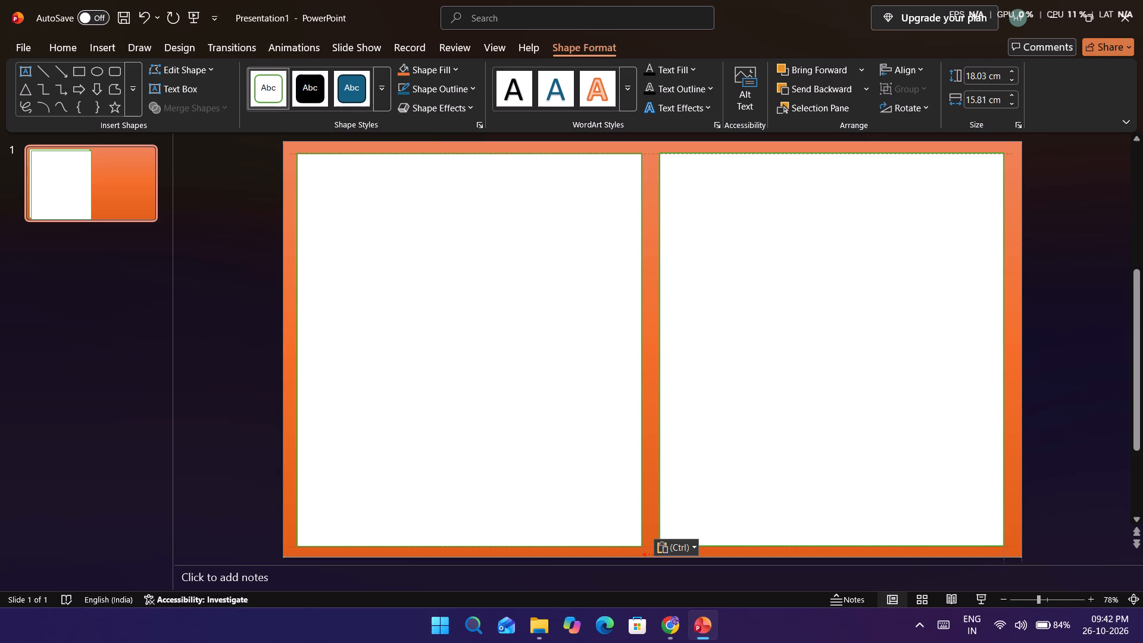
drag(792, 323, 795, 323)
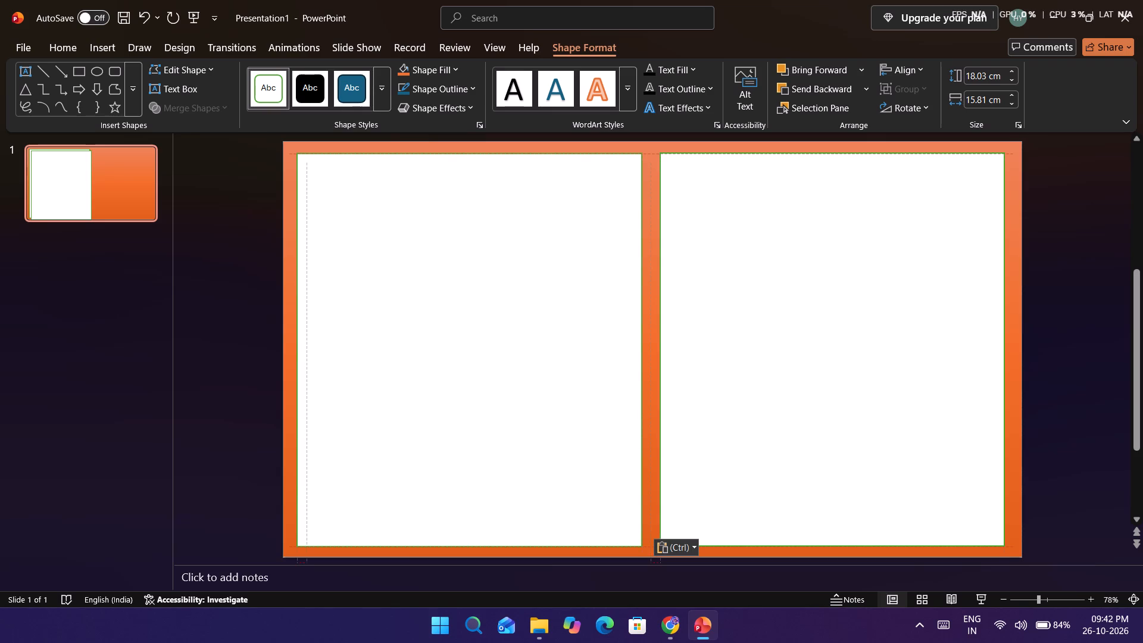
drag(795, 323, 796, 323)
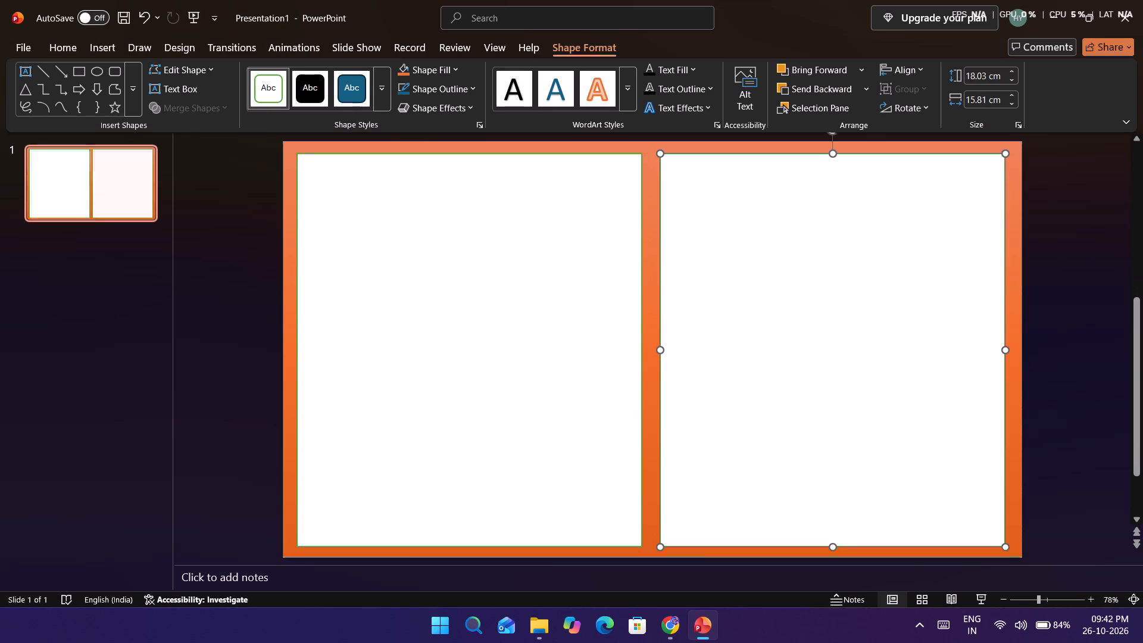
click(1073, 261)
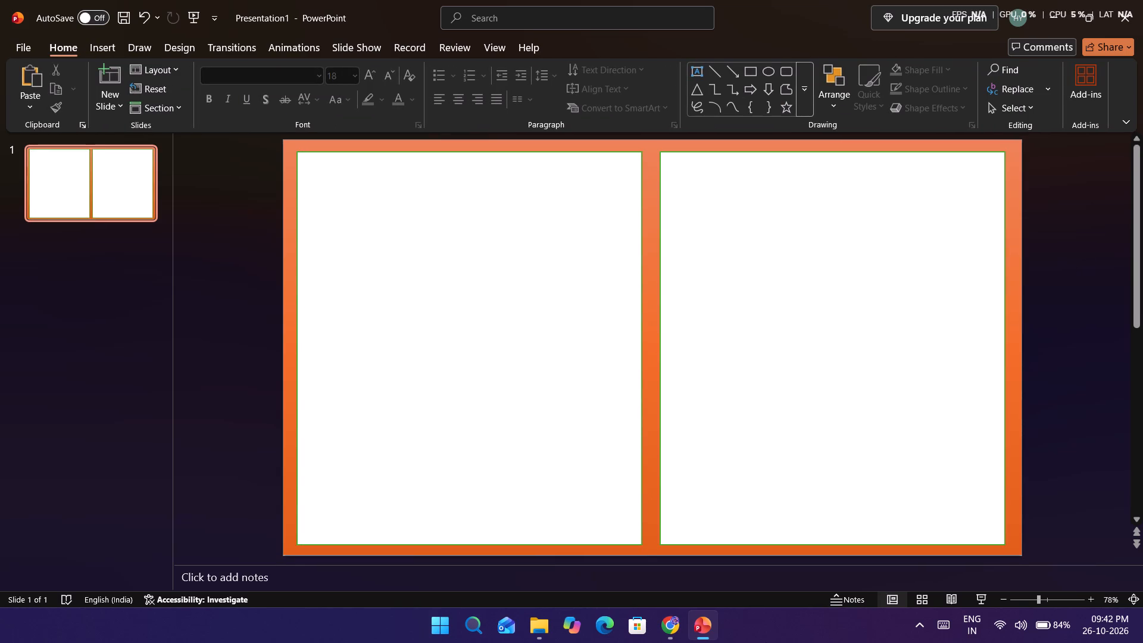
Switch to Chrome and run a Google image search for "kate winslet" in a new tab.
click(664, 642)
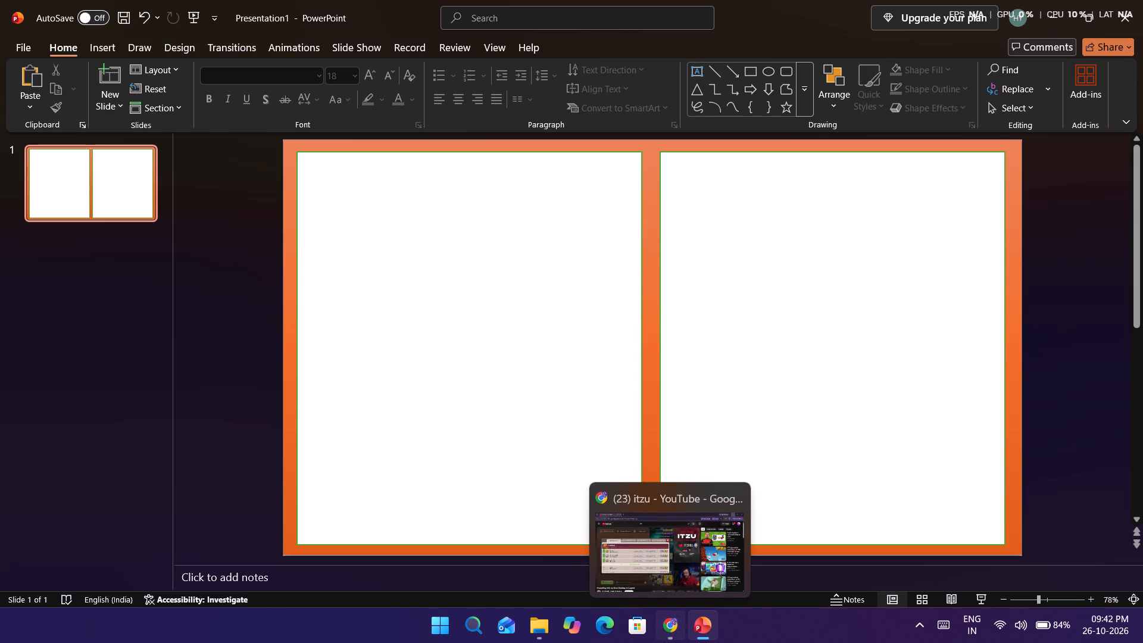
click(220, 8)
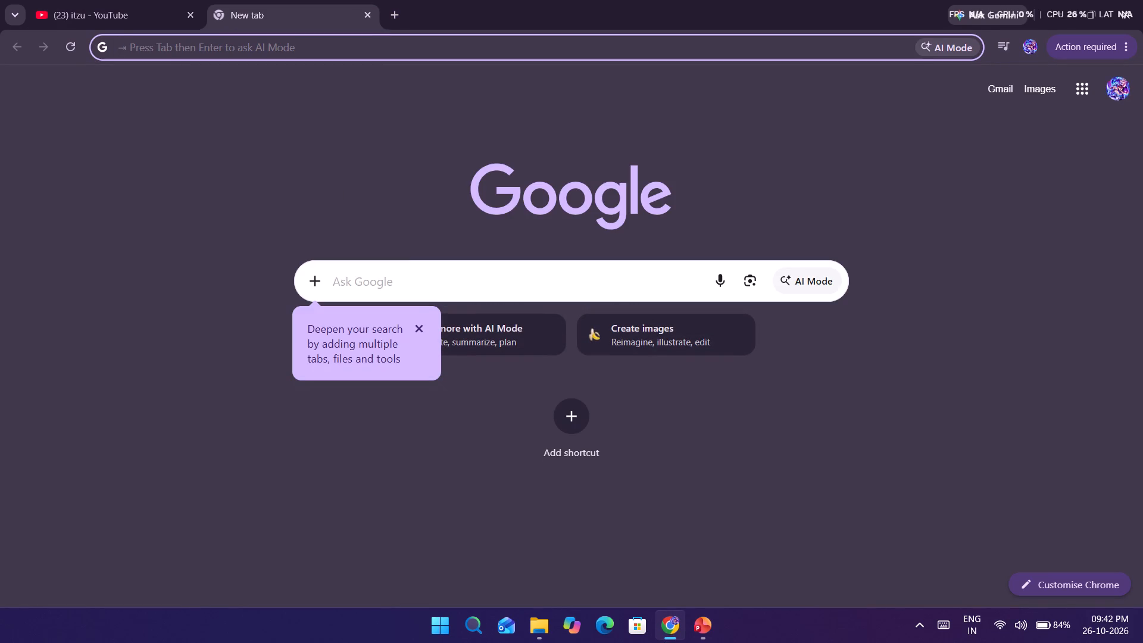
click(418, 324)
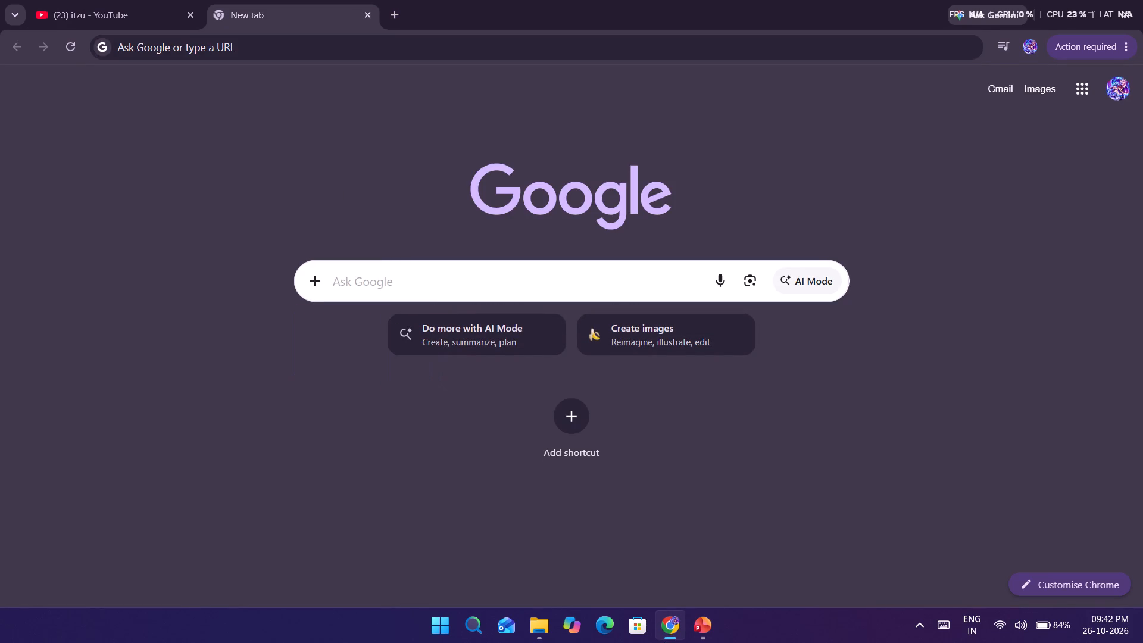
click(464, 298)
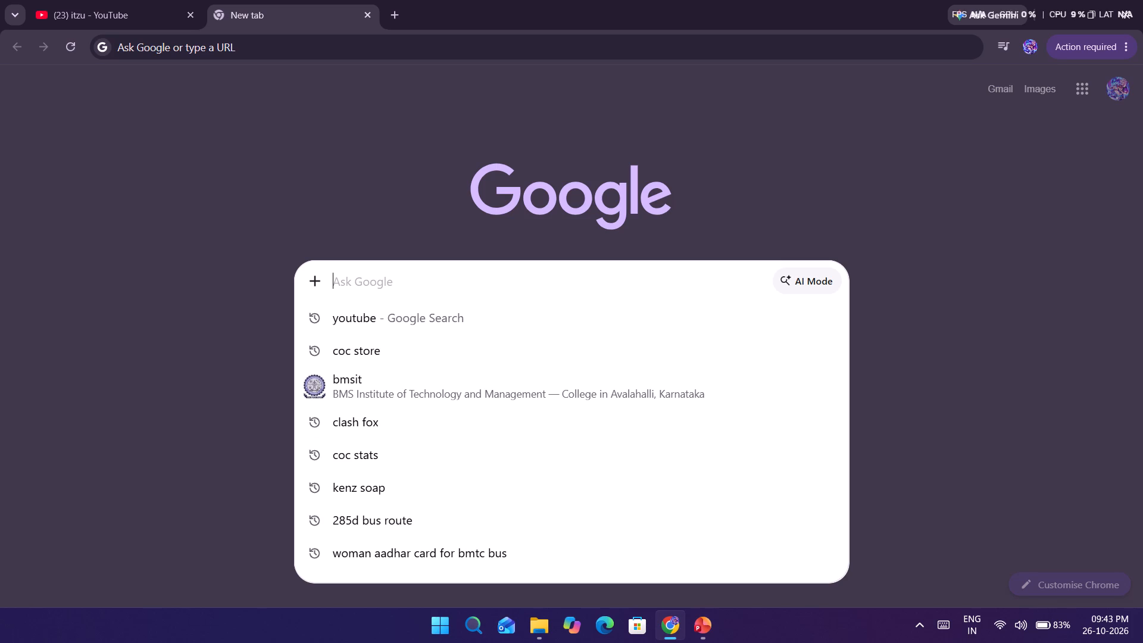
text(kate)
key(space)
text(winsl)
click(386, 363)
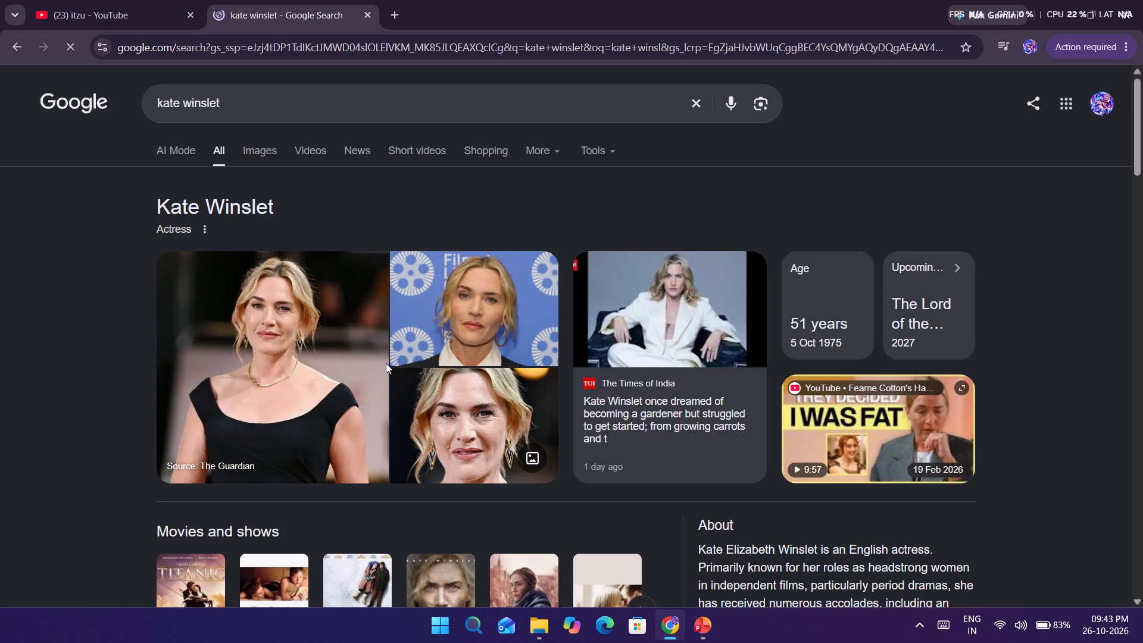
click(272, 152)
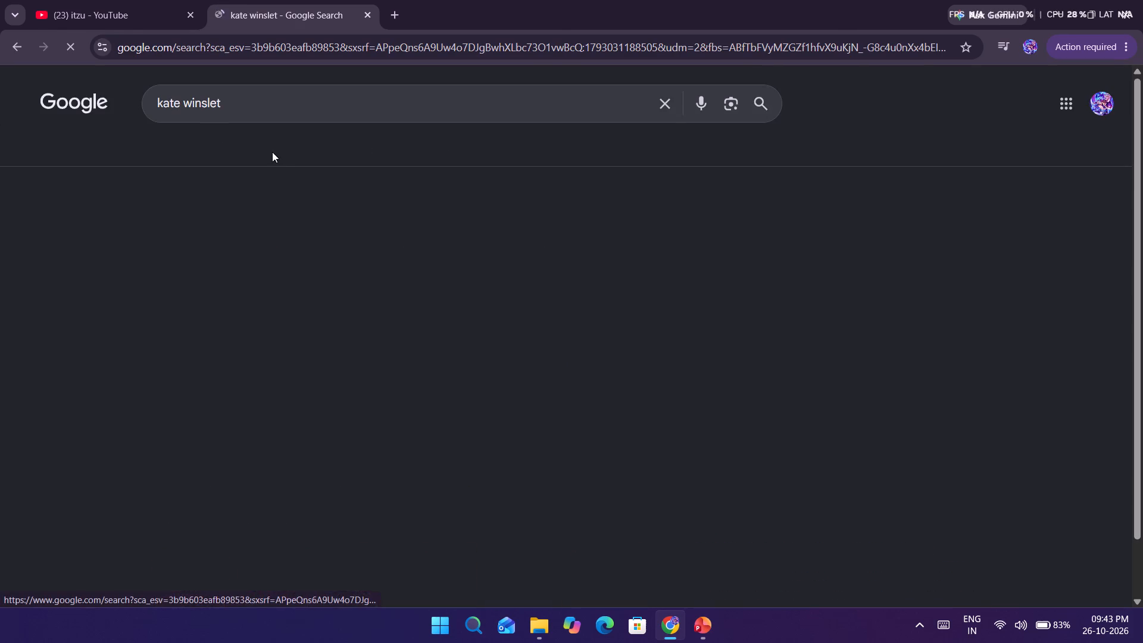
Browse the image results and open the preview of the Divergent Wiki portrait in the black strapless dress.
scroll(485, 407, down, 1)
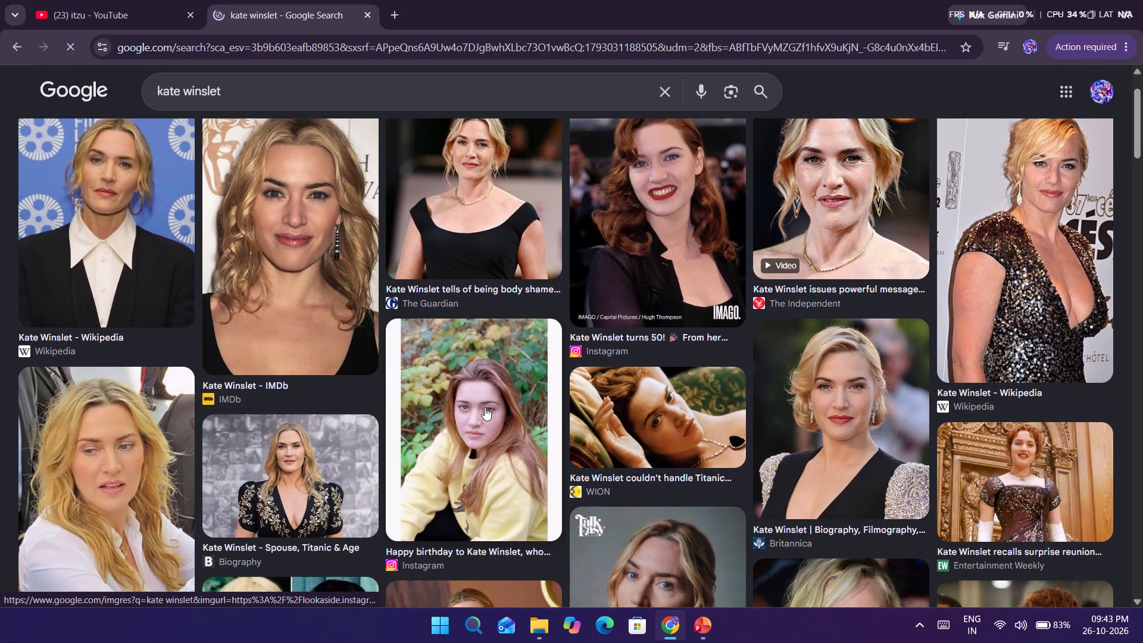
scroll(485, 407, down, 3)
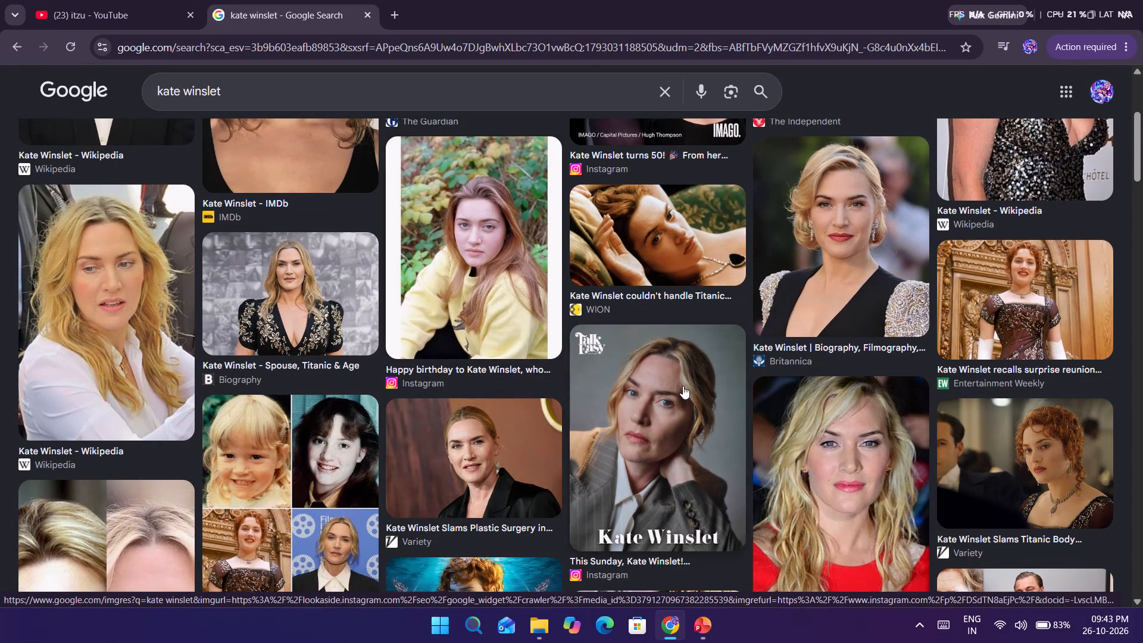
scroll(688, 509, down, 2)
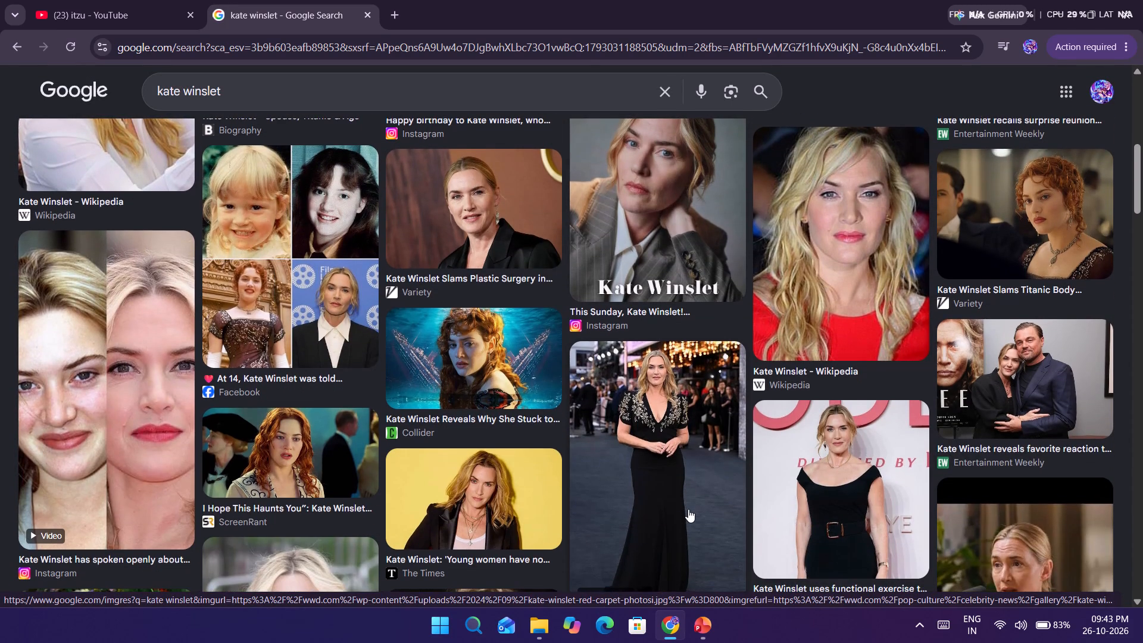
scroll(688, 509, down, 4)
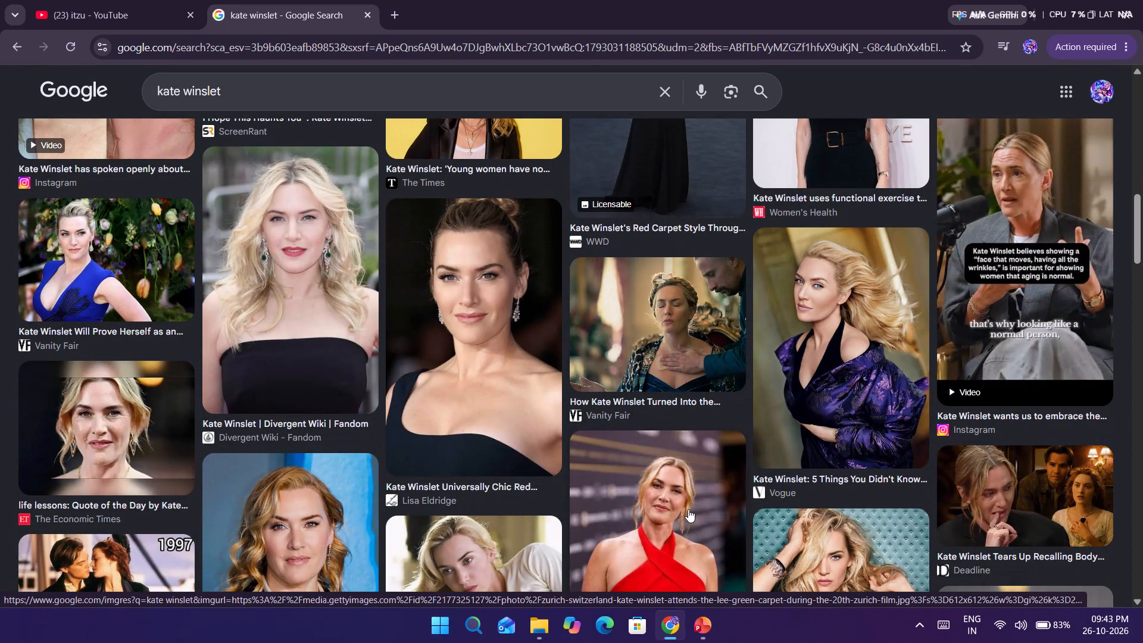
scroll(688, 509, down, 1)
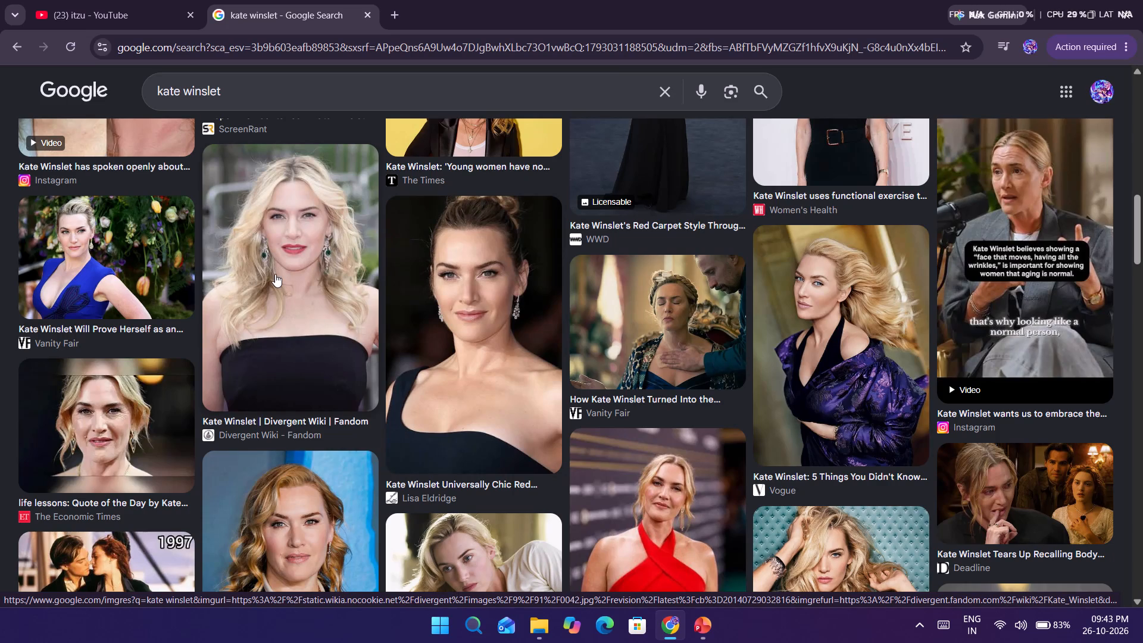
click(275, 274)
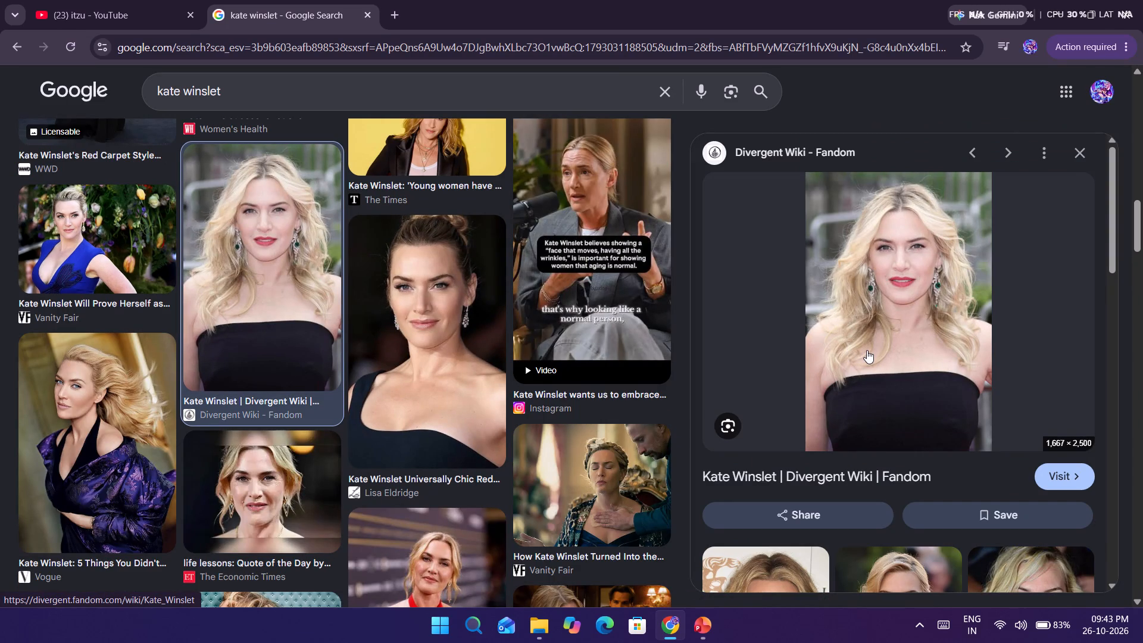
Save the previewed Divergent Wiki portrait to the Downloads folder under the file name katewinslet.
right_click(867, 350)
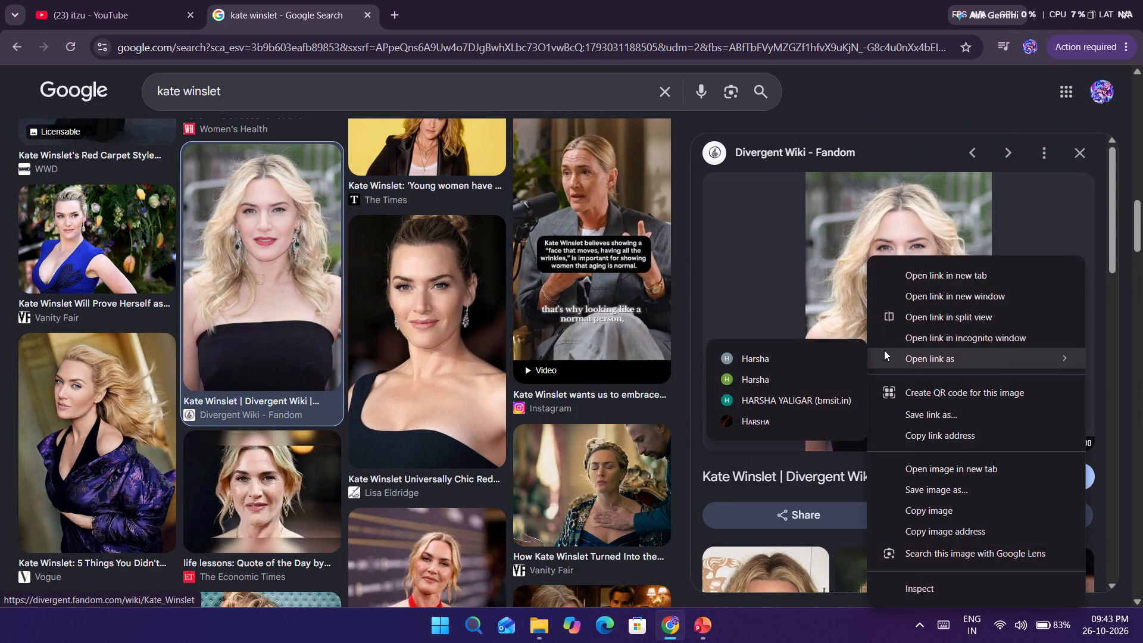
click(942, 496)
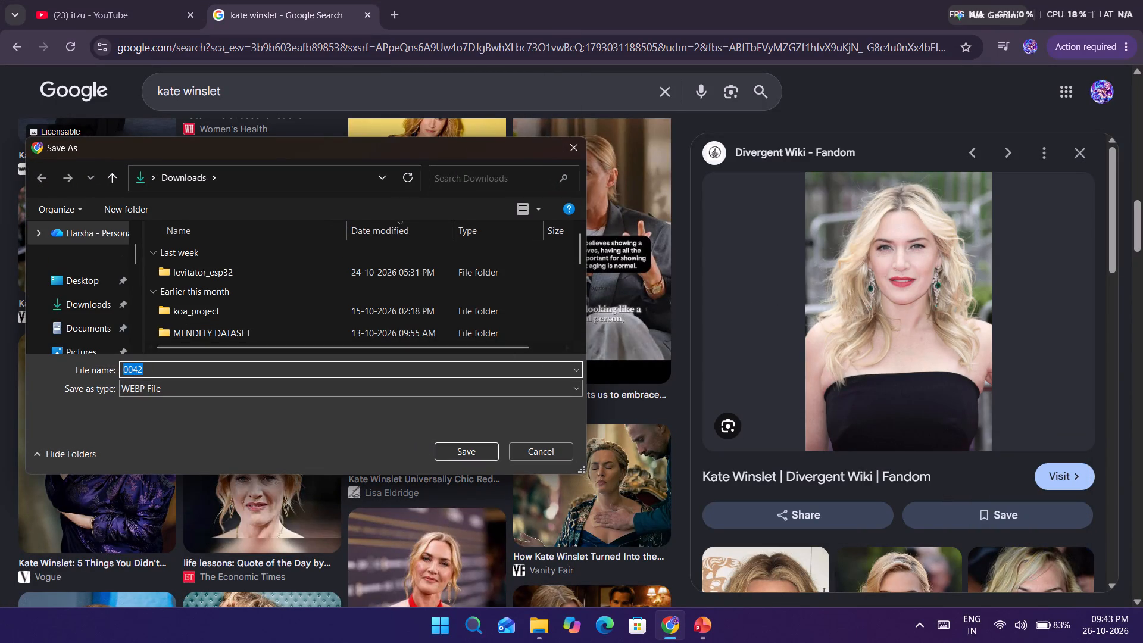
key(BackSpace)
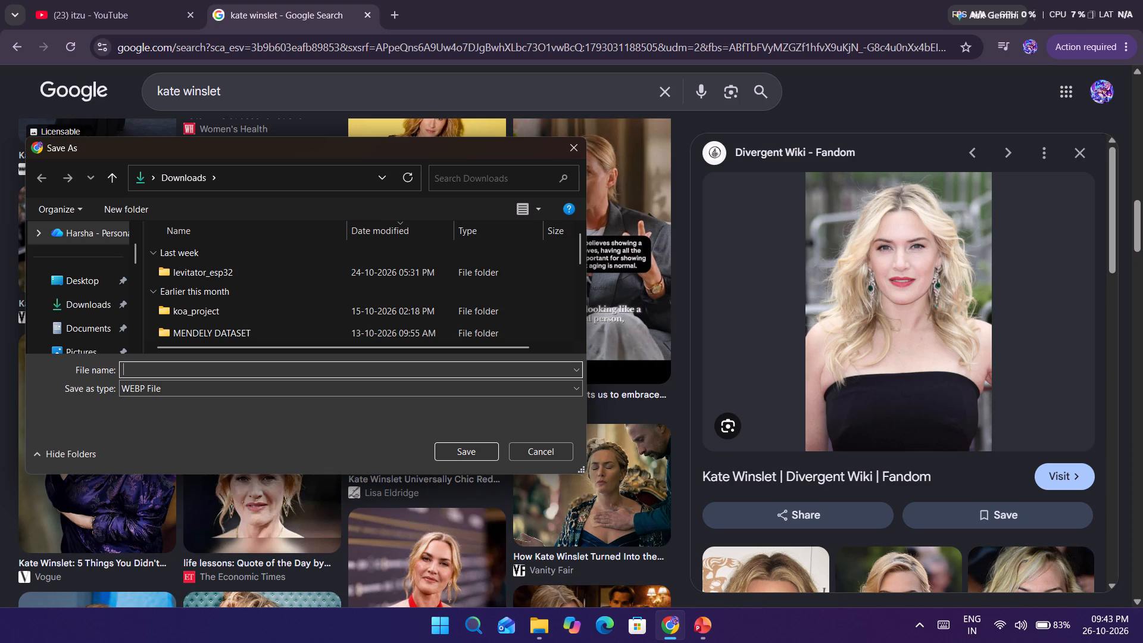
text(kae)
key(BackSpace)
text(te)
text(winslet)
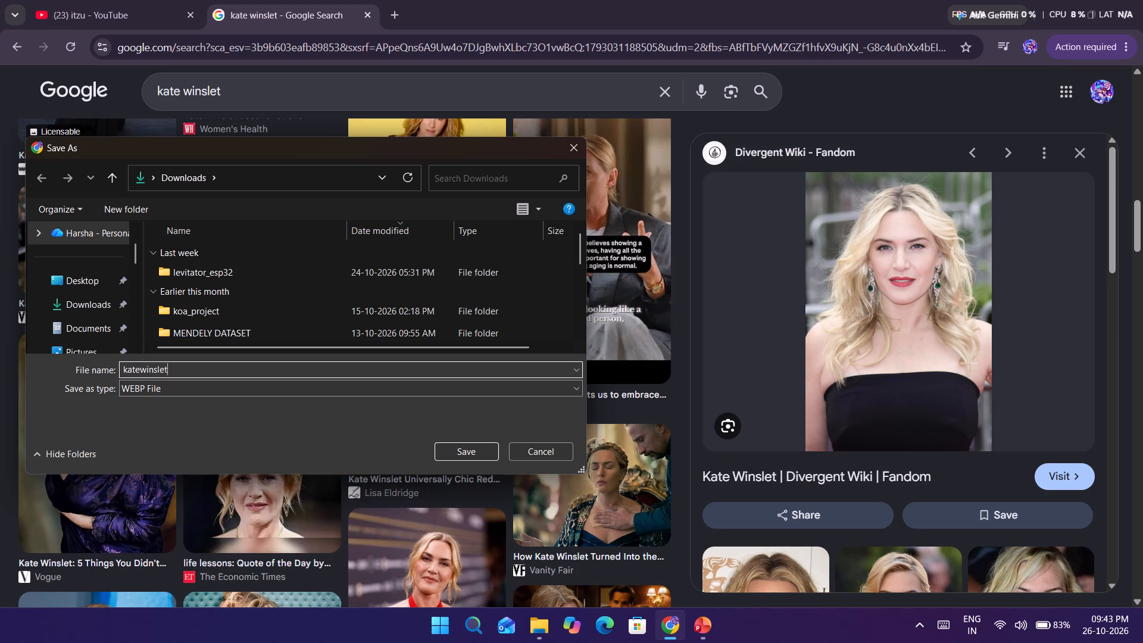
click(480, 458)
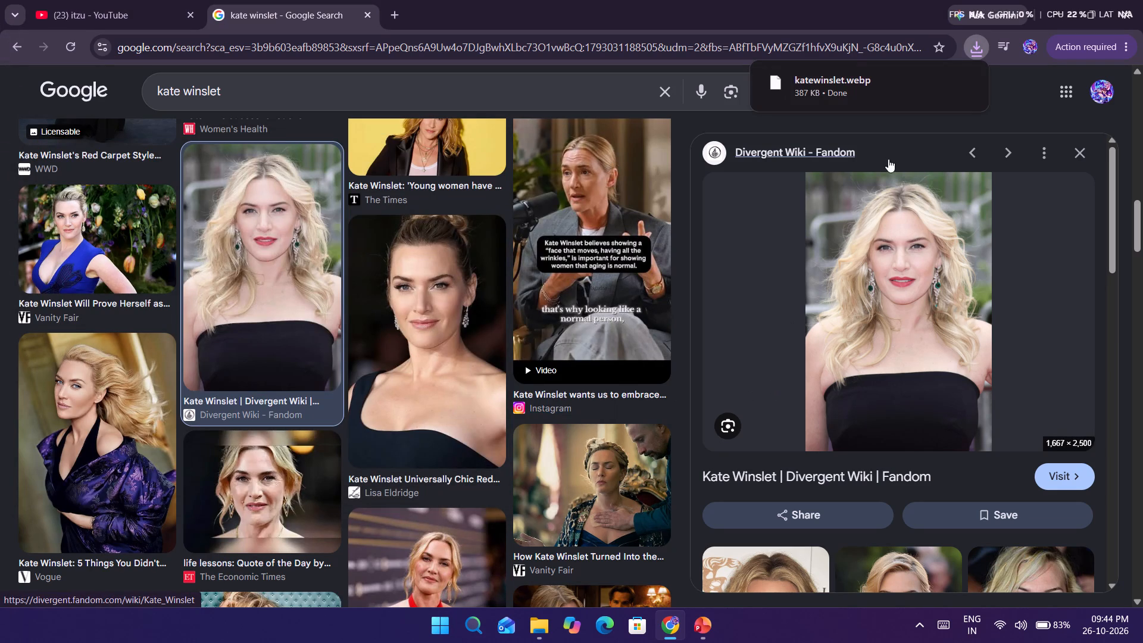
Switch to PowerPoint and add a circle about 1.1 cm across near the left white panel's upper inner corner.
click(714, 627)
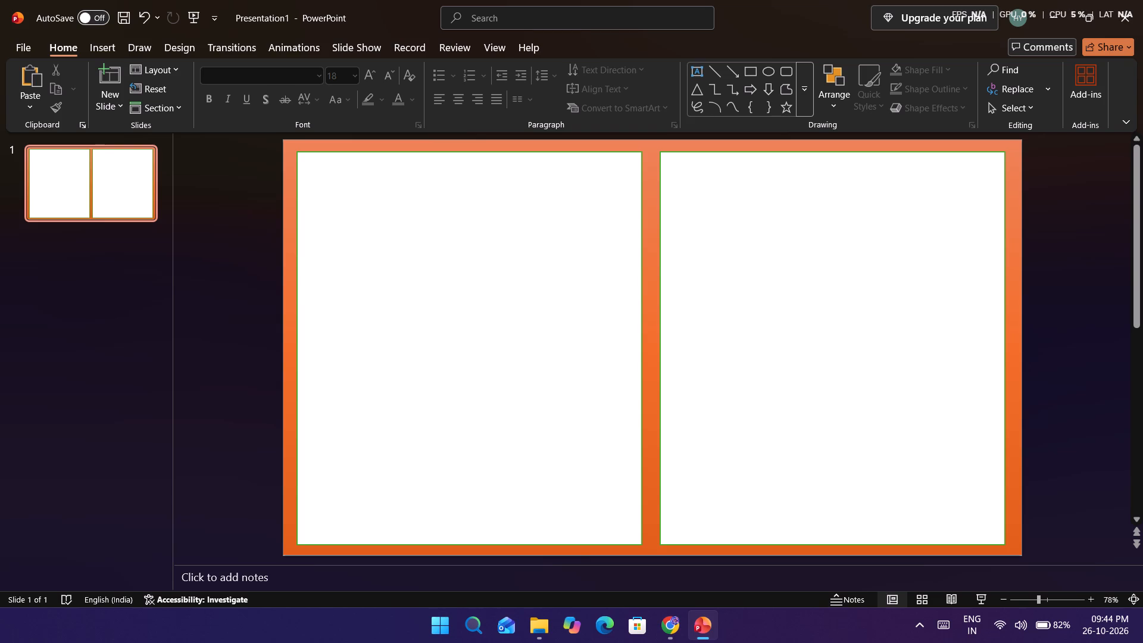
click(108, 49)
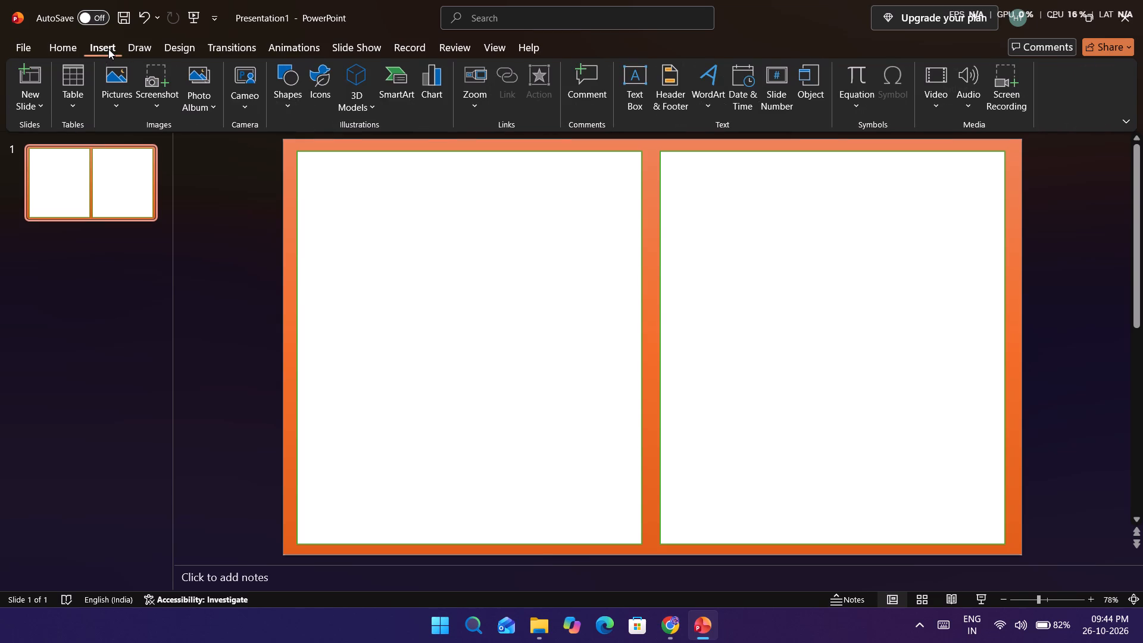
click(287, 101)
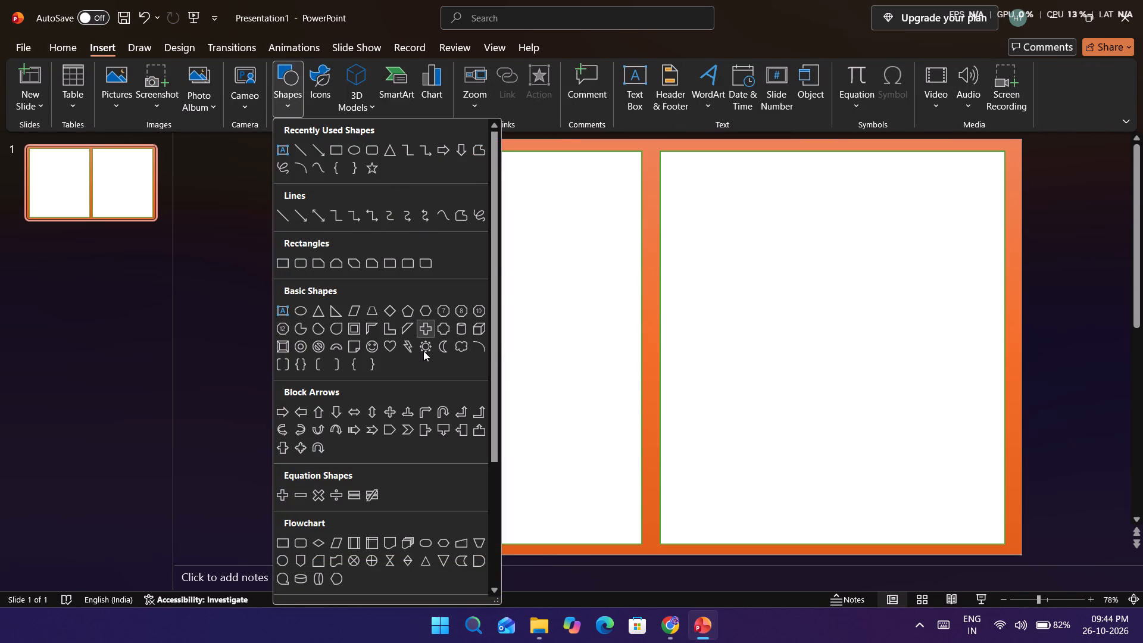
click(299, 308)
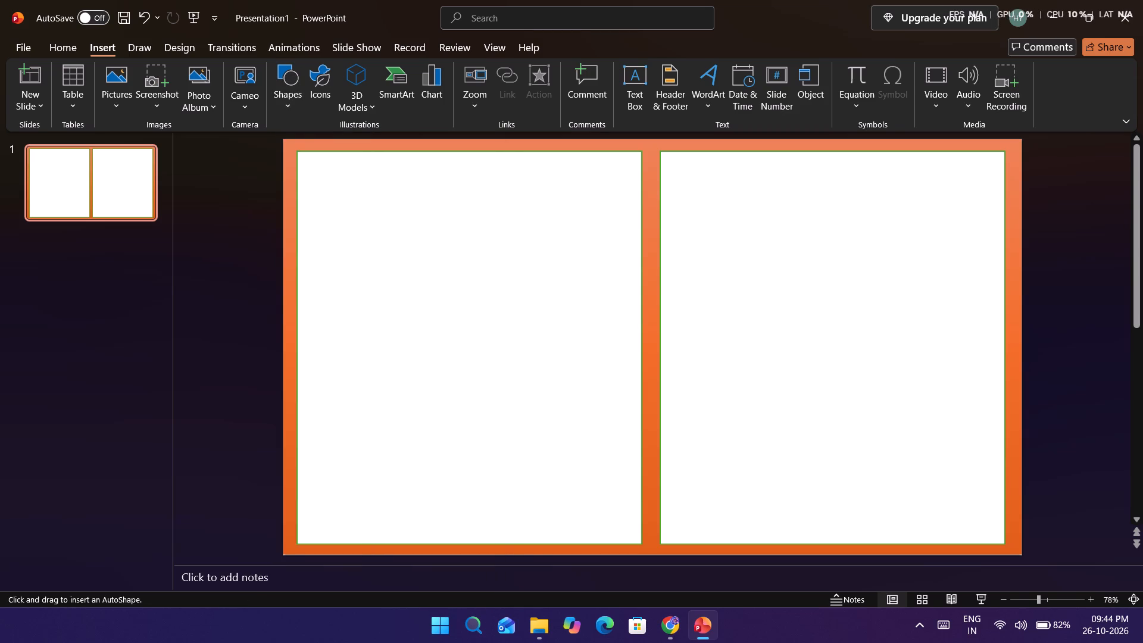
click(618, 174)
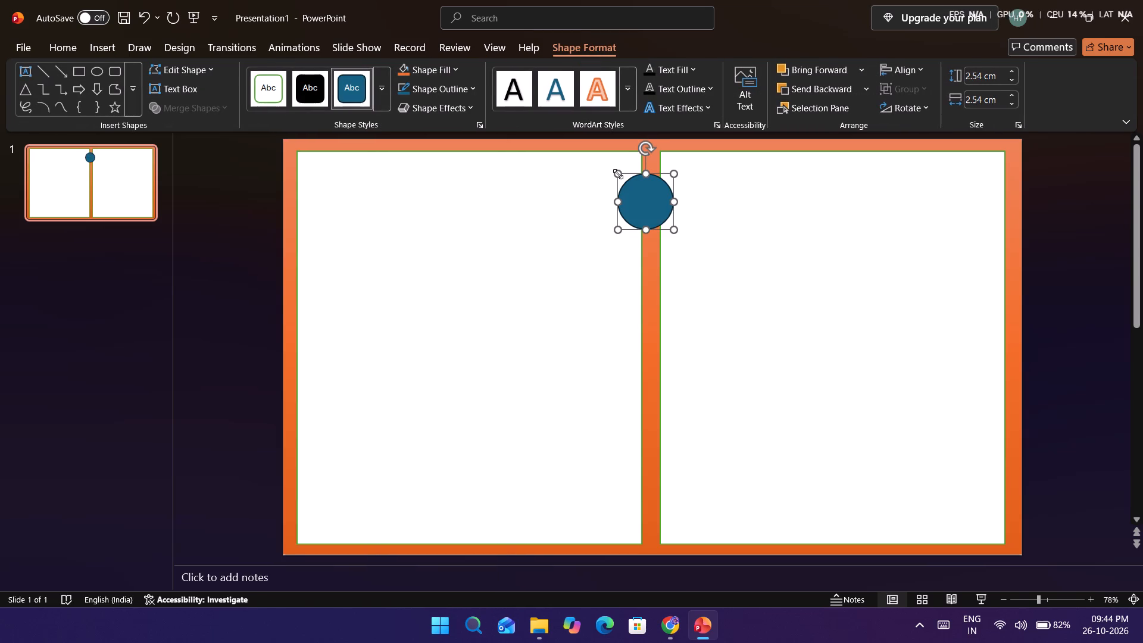
drag(675, 229, 658, 216)
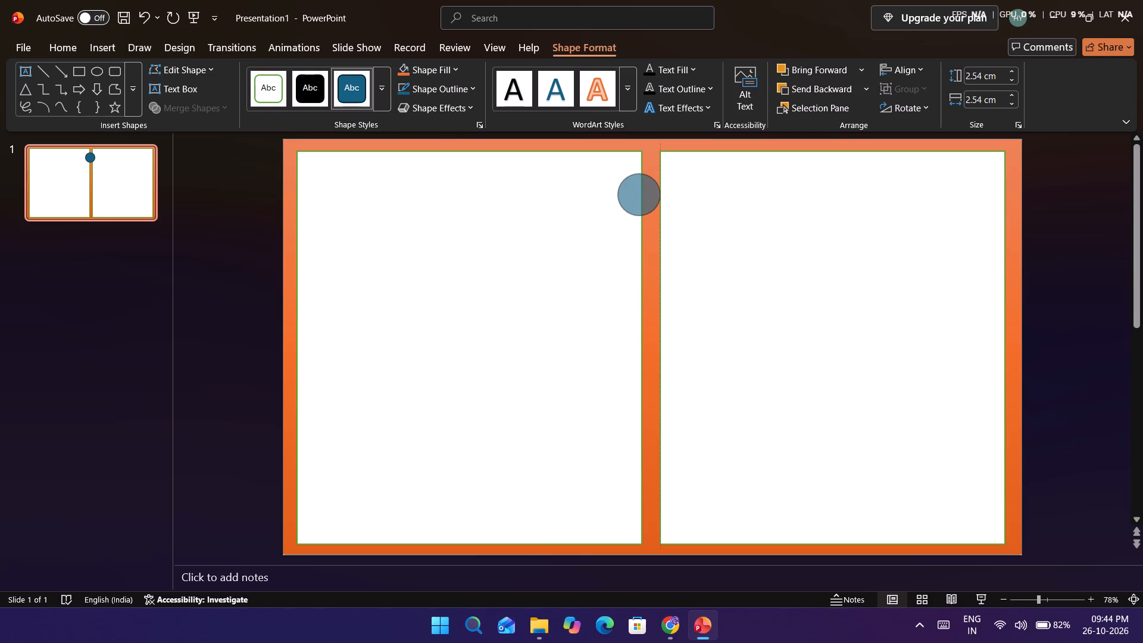
drag(658, 216, 649, 207)
drag(641, 186, 632, 186)
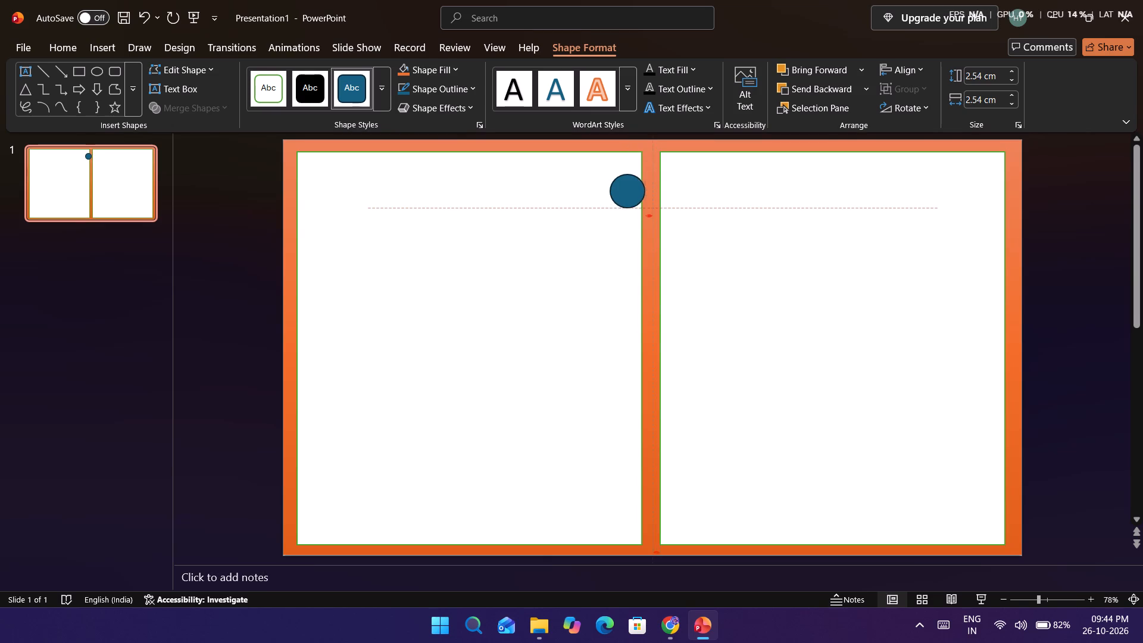
drag(632, 186, 617, 183)
drag(630, 211, 625, 205)
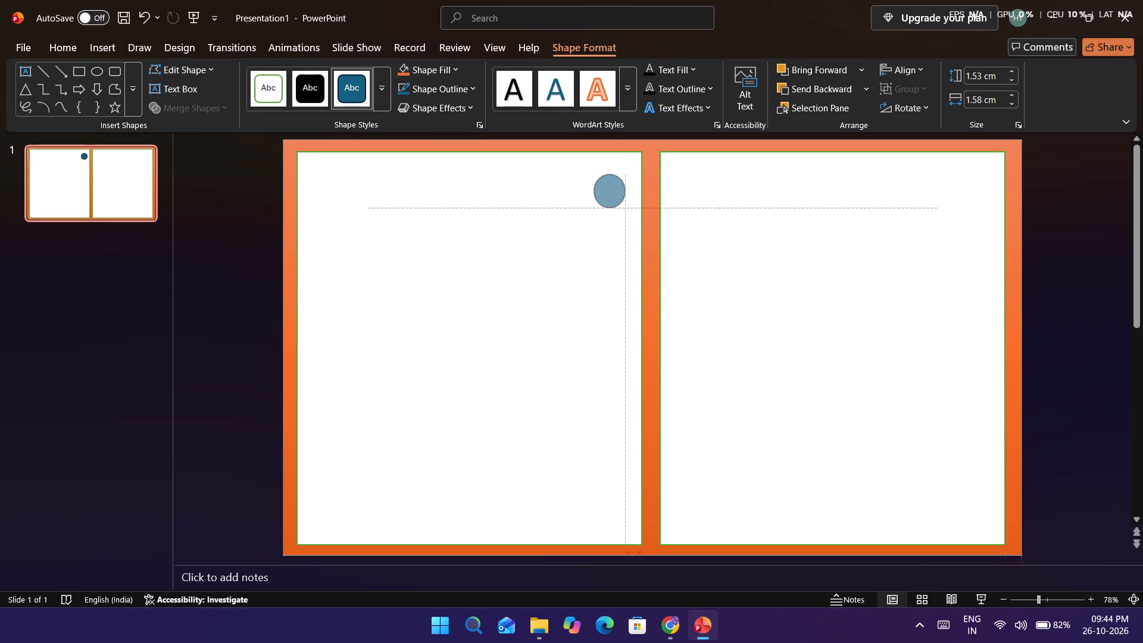
drag(625, 205, 619, 198)
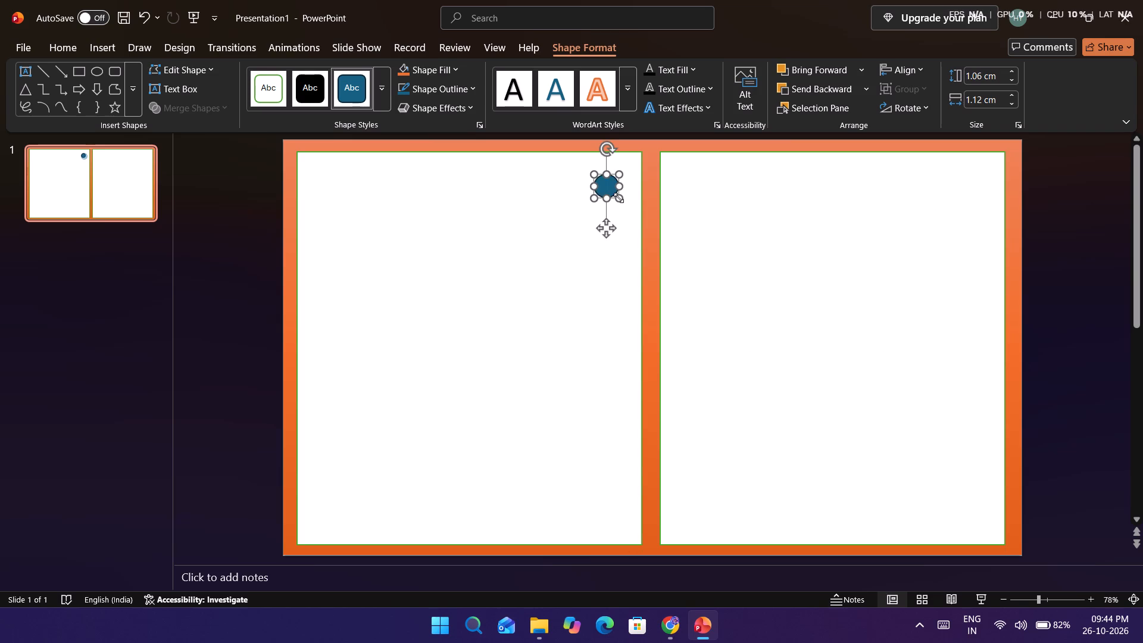
drag(607, 186, 612, 185)
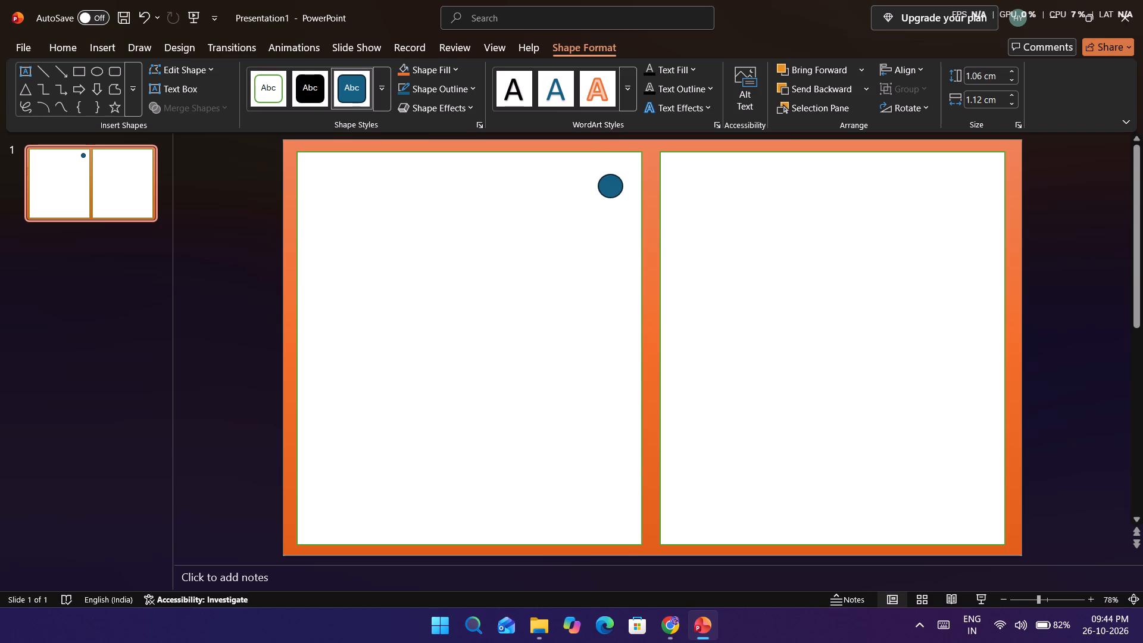
drag(612, 185, 614, 181)
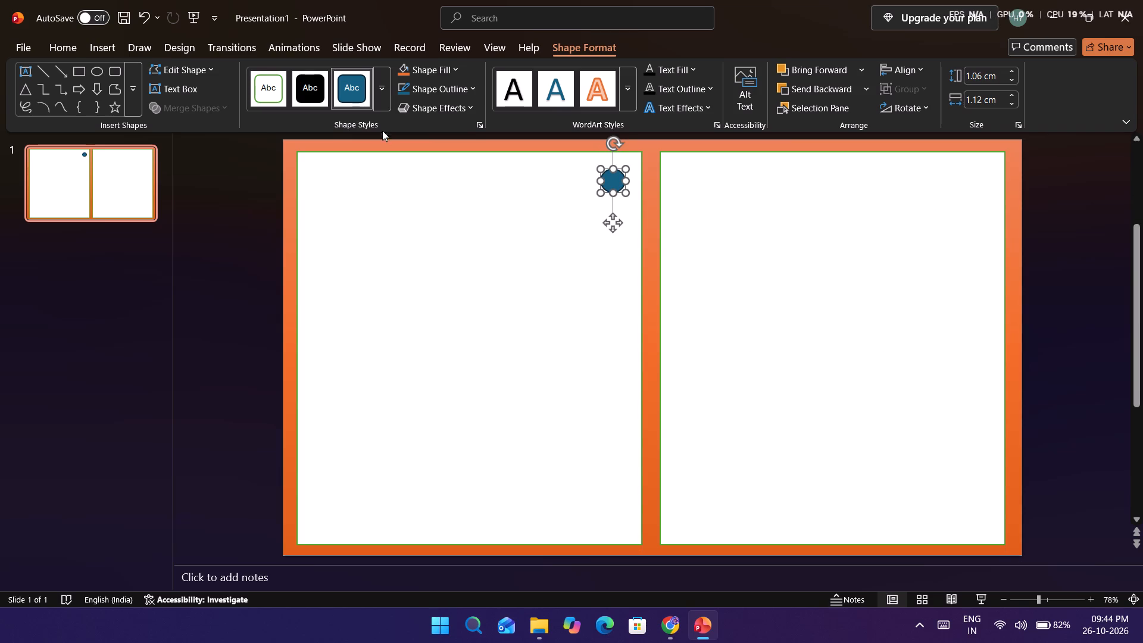
Apply the orange gradient preset shape style to the small circle.
click(379, 98)
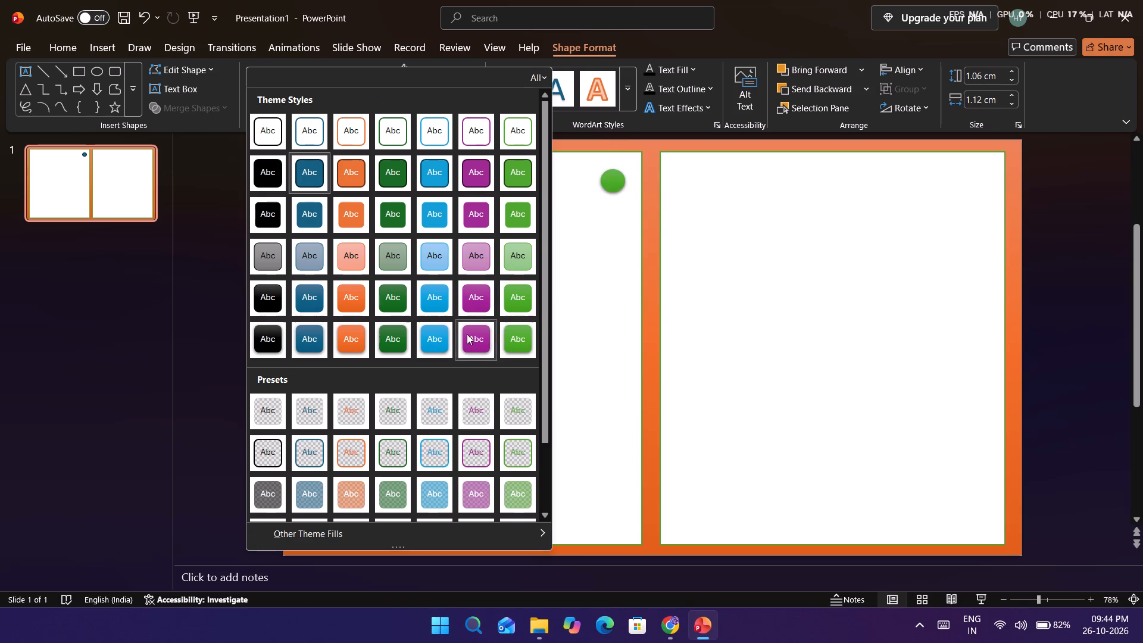
scroll(471, 239, down, 2)
scroll(471, 239, up, 2)
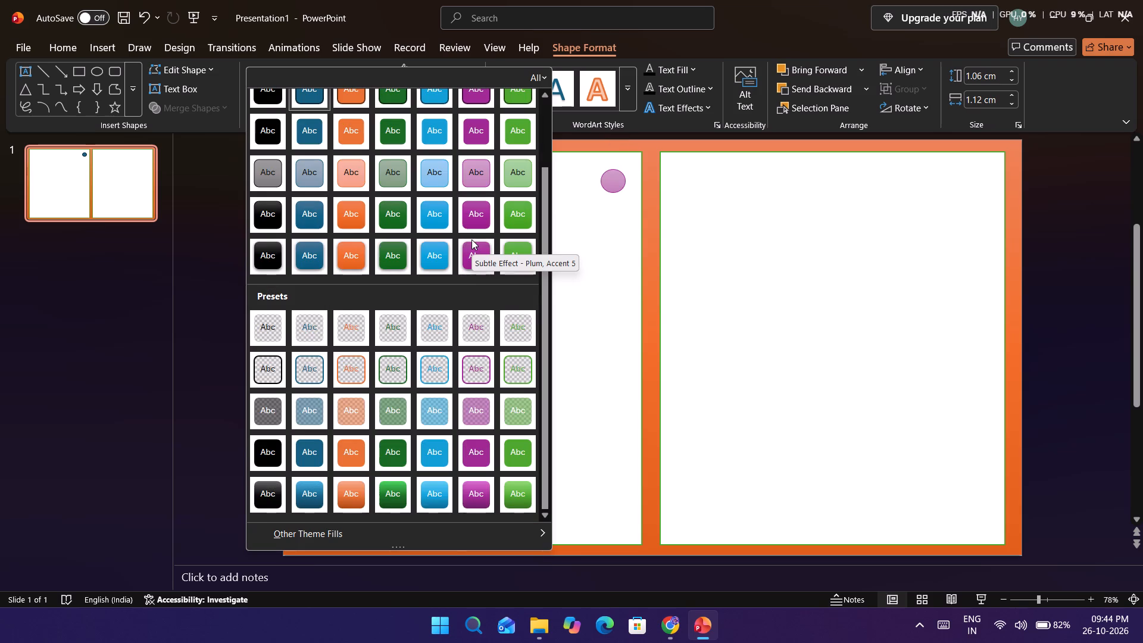
scroll(471, 239, up, 1)
scroll(442, 282, down, 2)
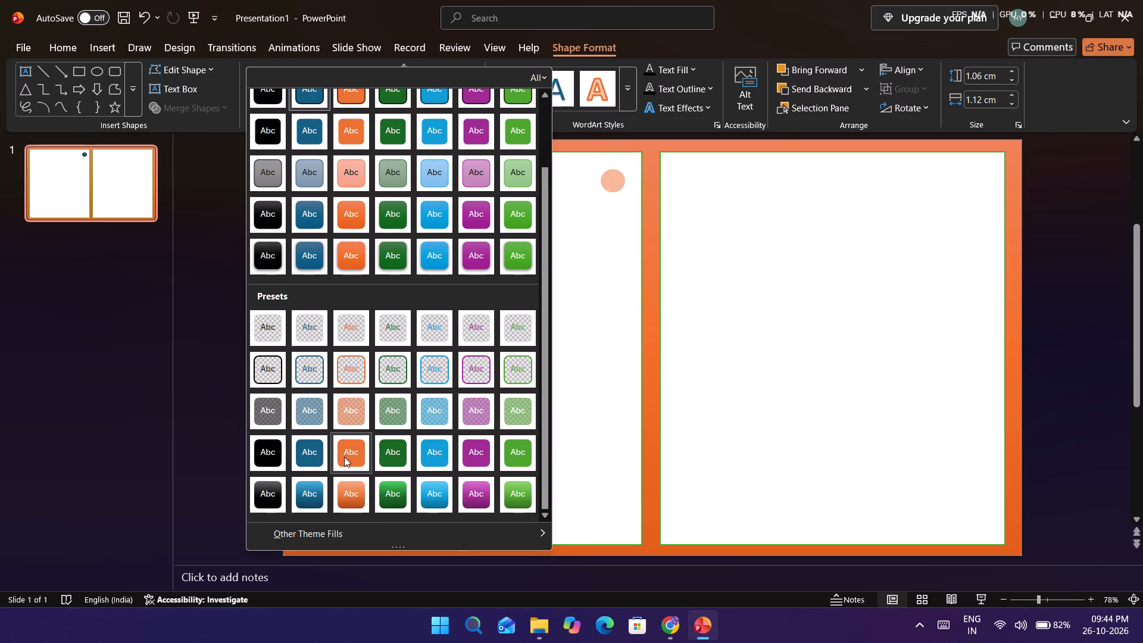
click(344, 491)
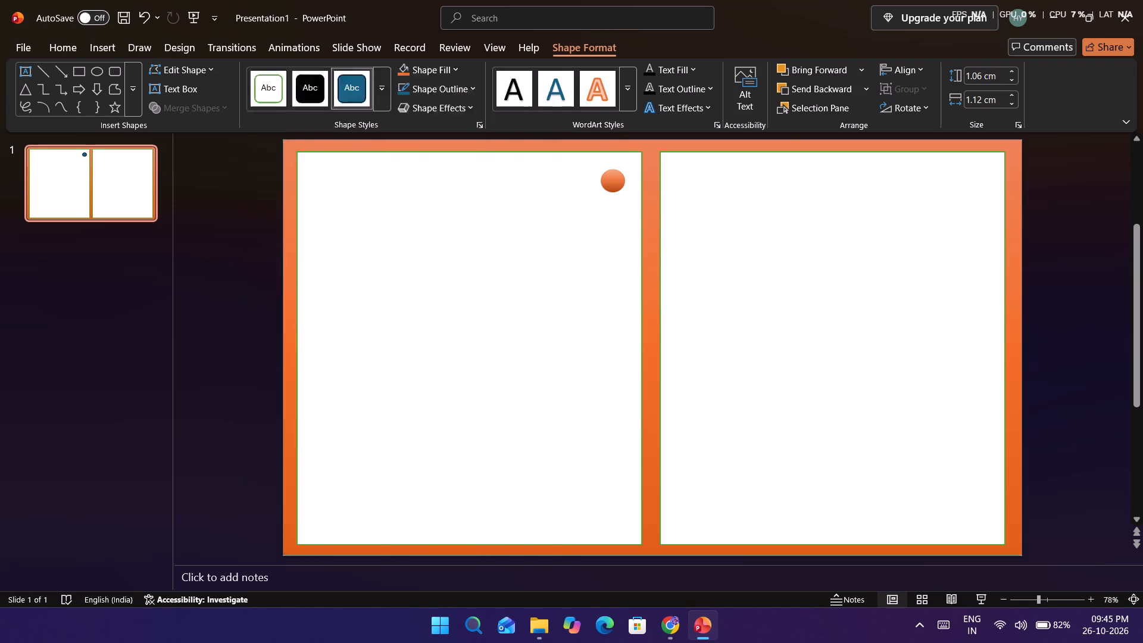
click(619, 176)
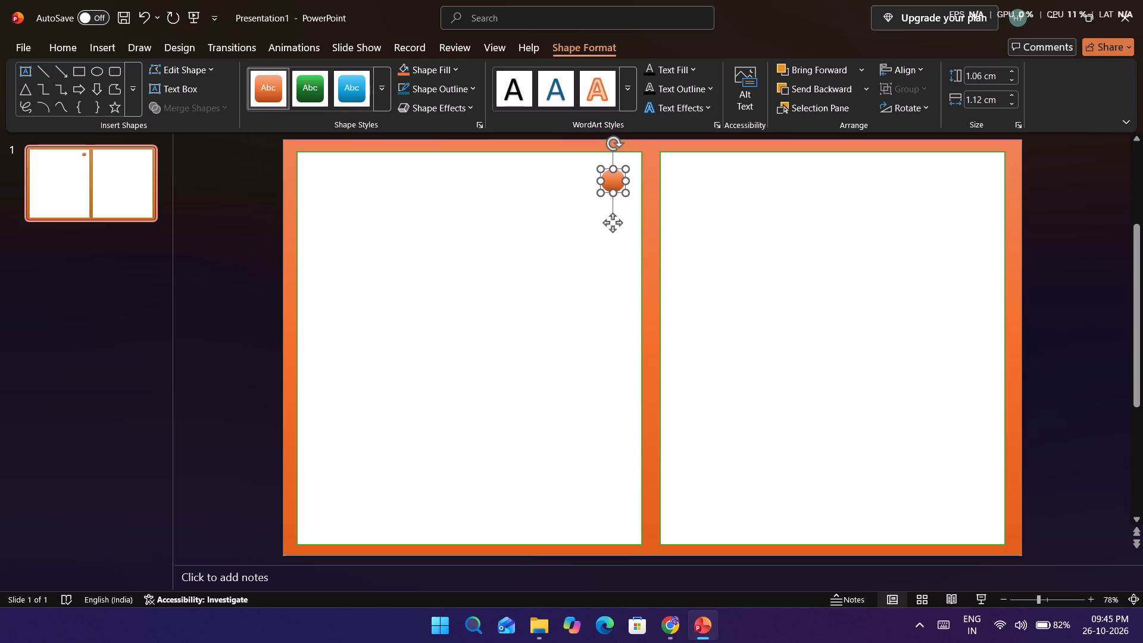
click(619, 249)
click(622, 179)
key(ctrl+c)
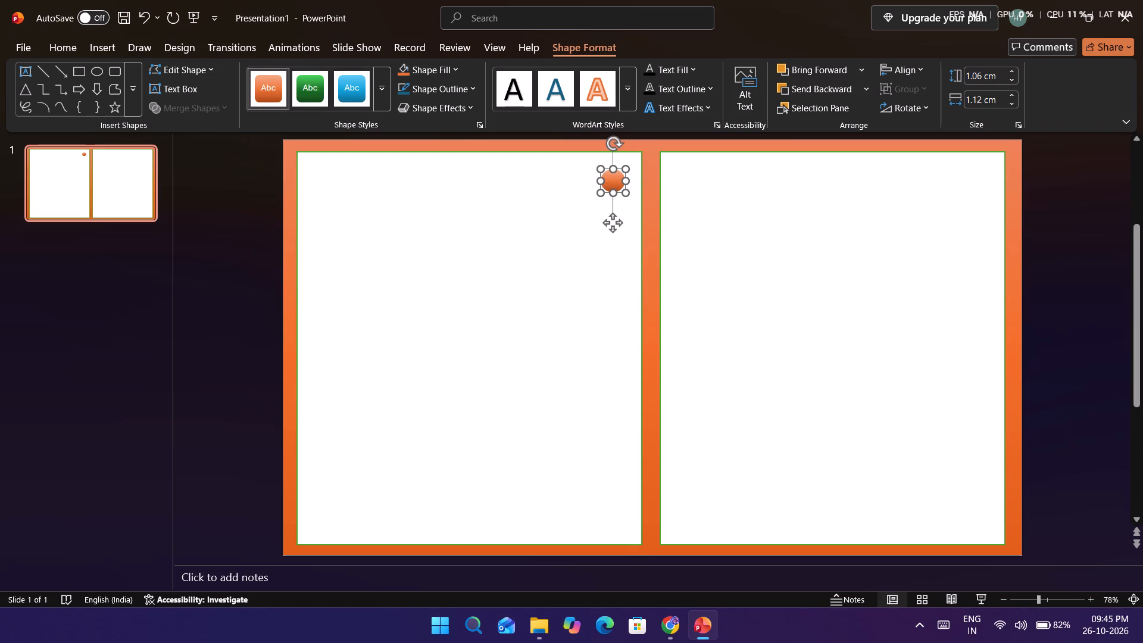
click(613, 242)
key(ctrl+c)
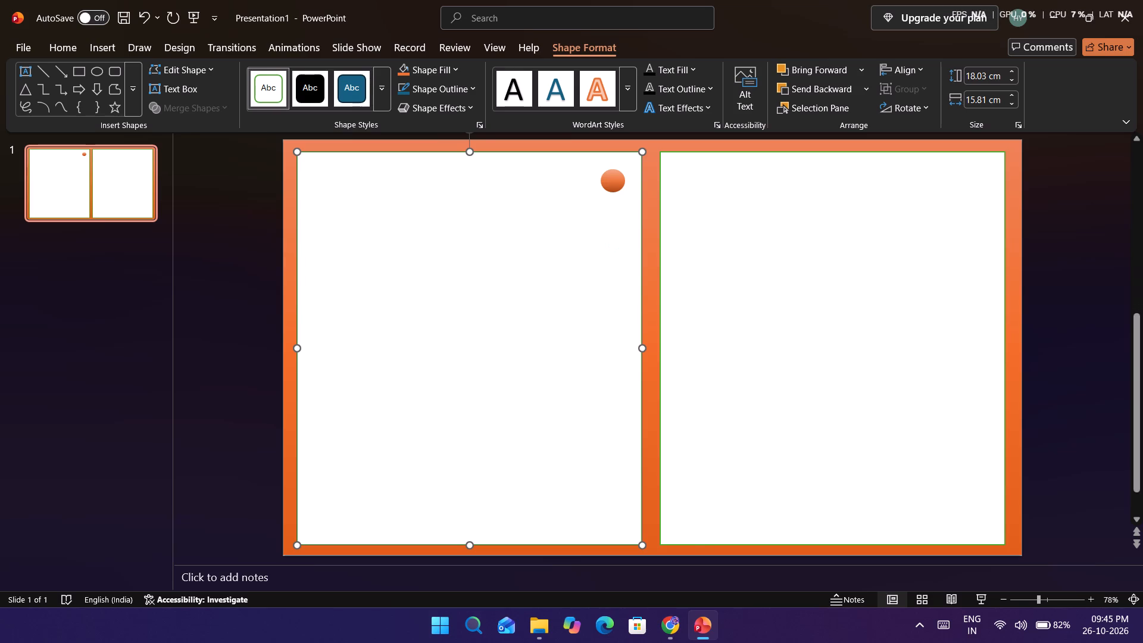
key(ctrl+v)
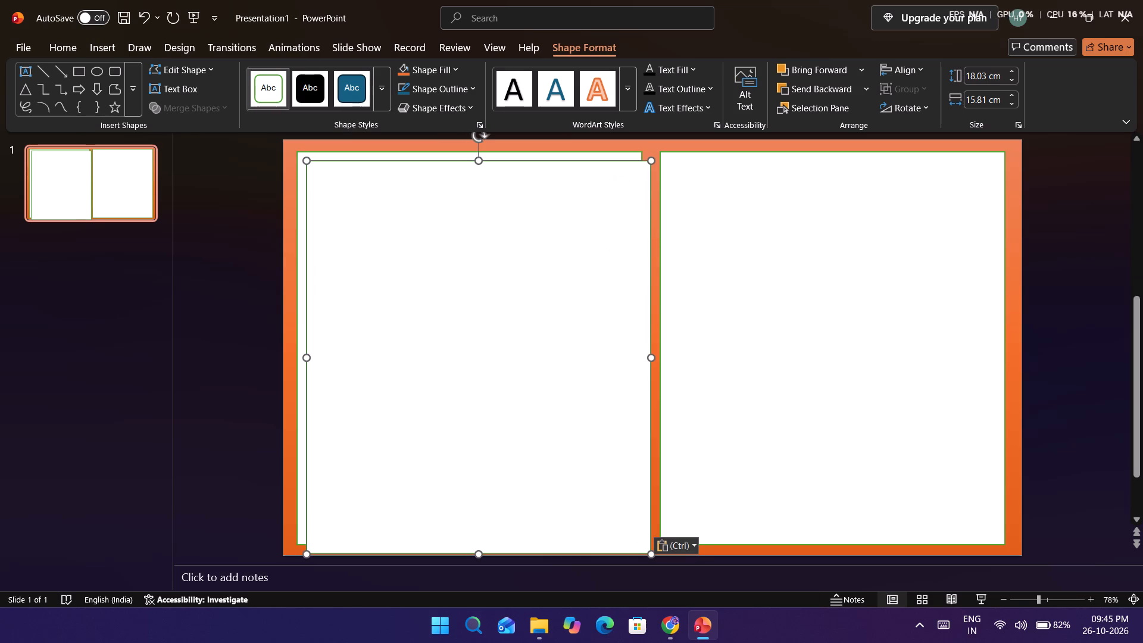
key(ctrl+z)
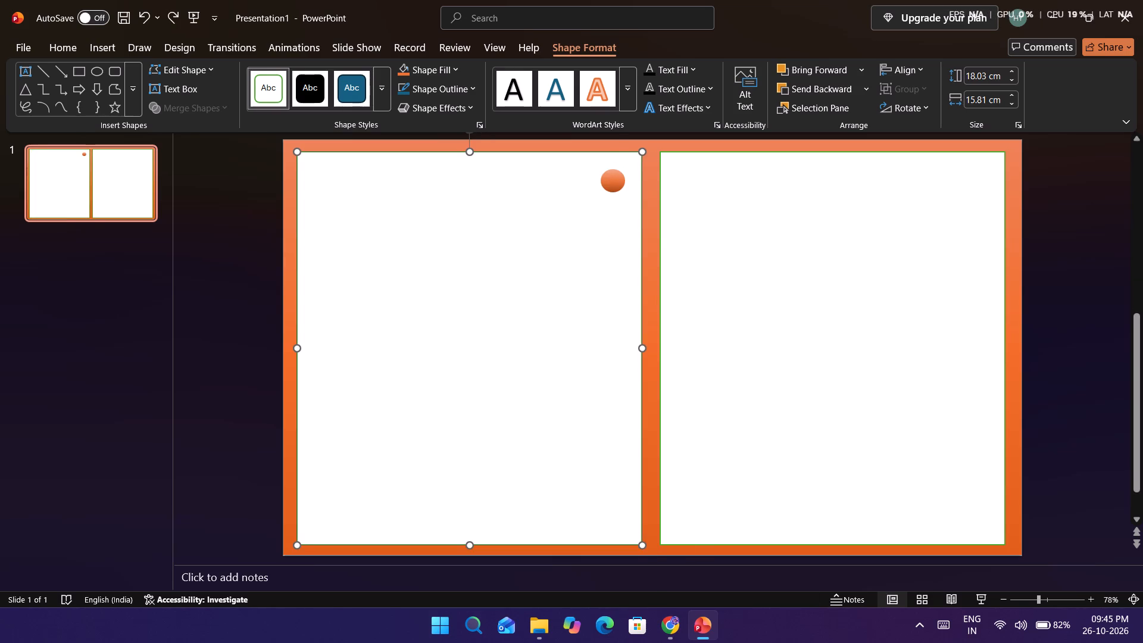
Duplicate the orange circle and place the copy near the right panel's upper inner corner, level with the original.
click(616, 185)
key(ctrl+c)
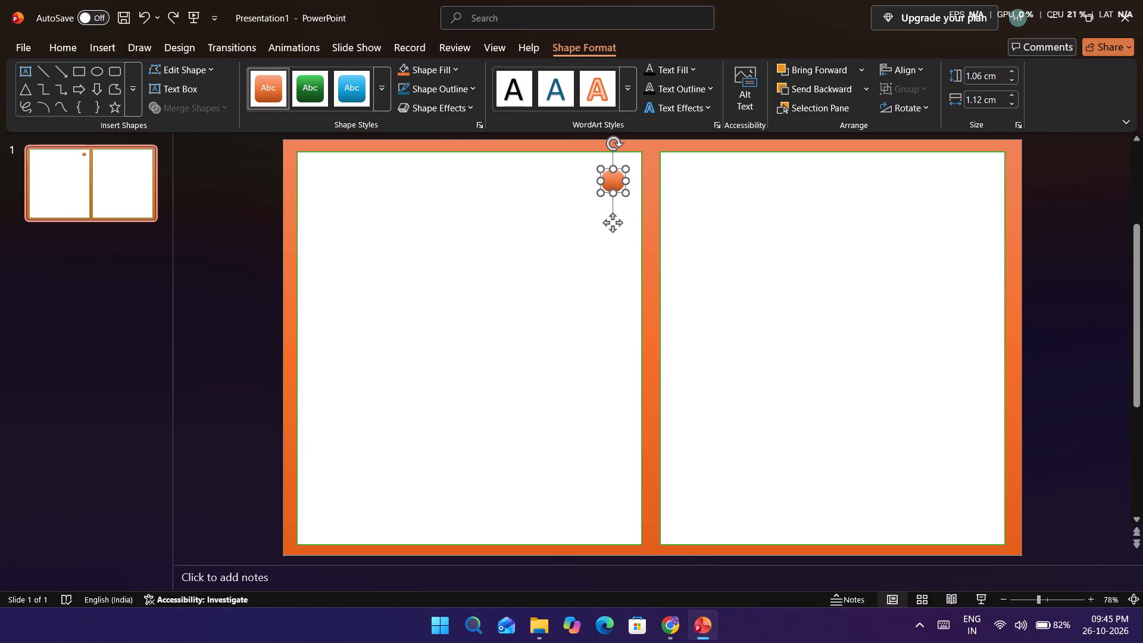
key(ctrl+v)
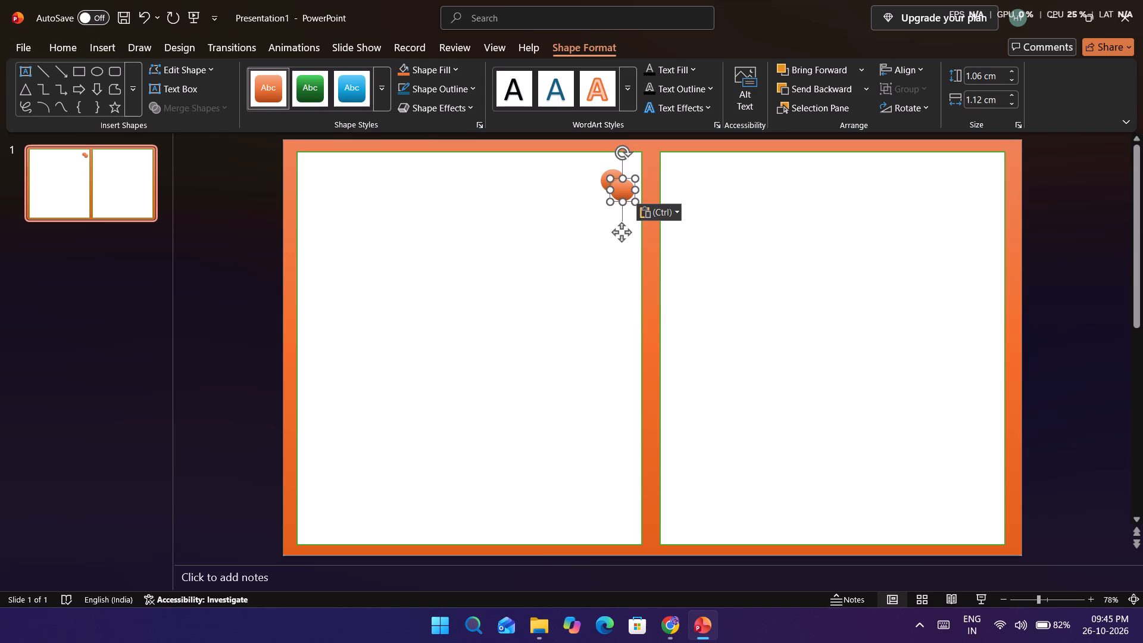
drag(624, 188, 669, 183)
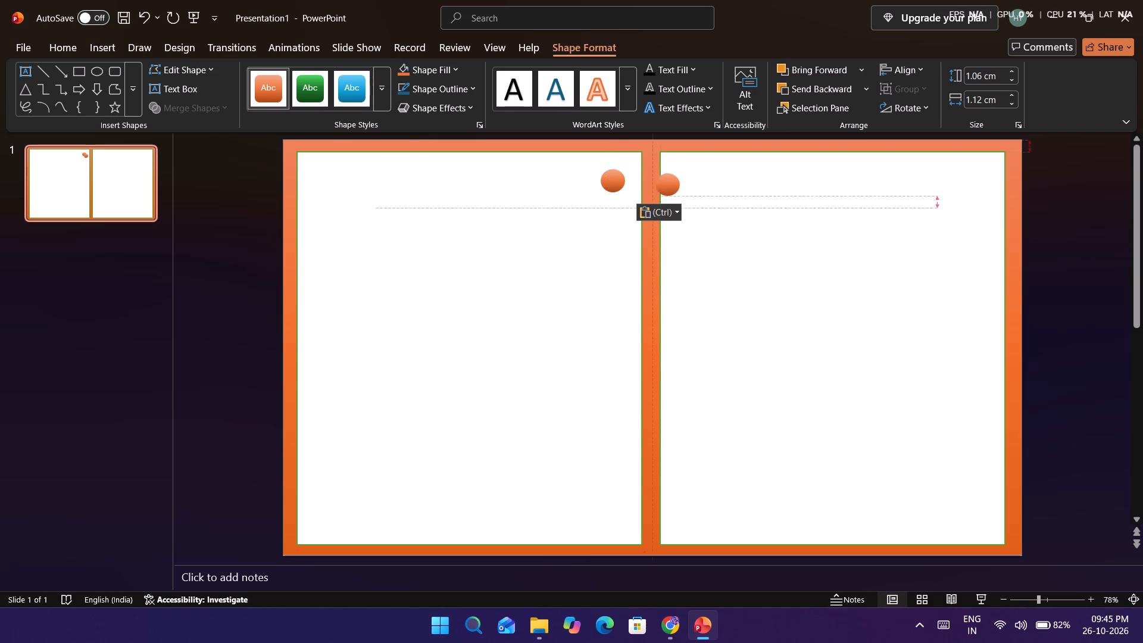
drag(669, 183, 691, 179)
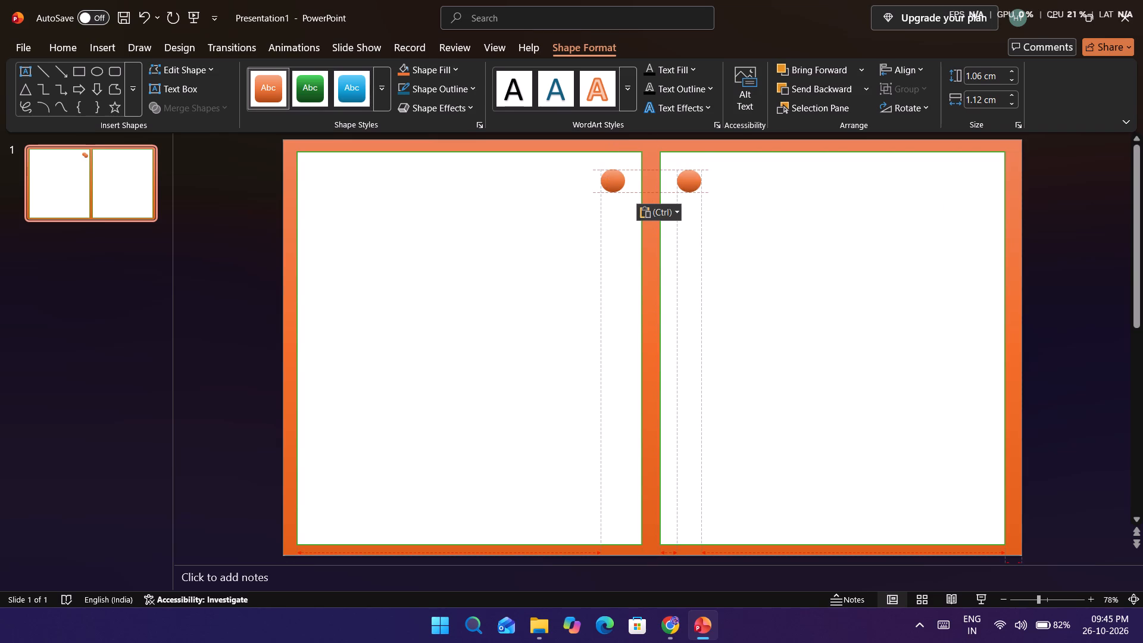
drag(691, 179, 690, 179)
drag(690, 179, 691, 179)
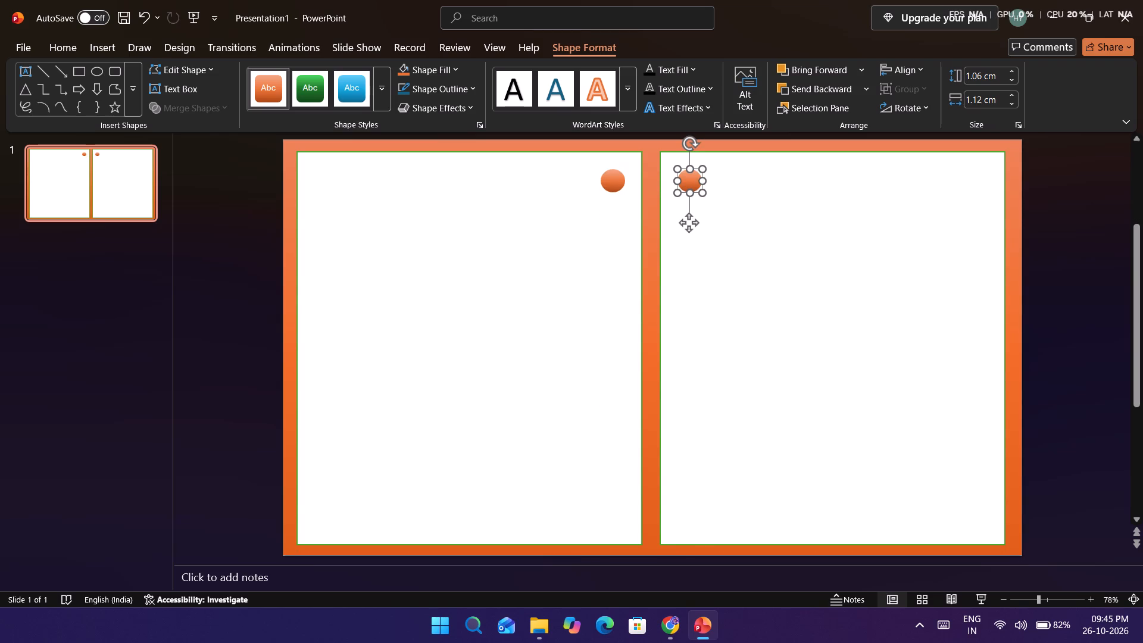
Paste another orange circle and place it on the left panel directly below the first one, aligned vertically with a clear gap.
key(ctrl+v)
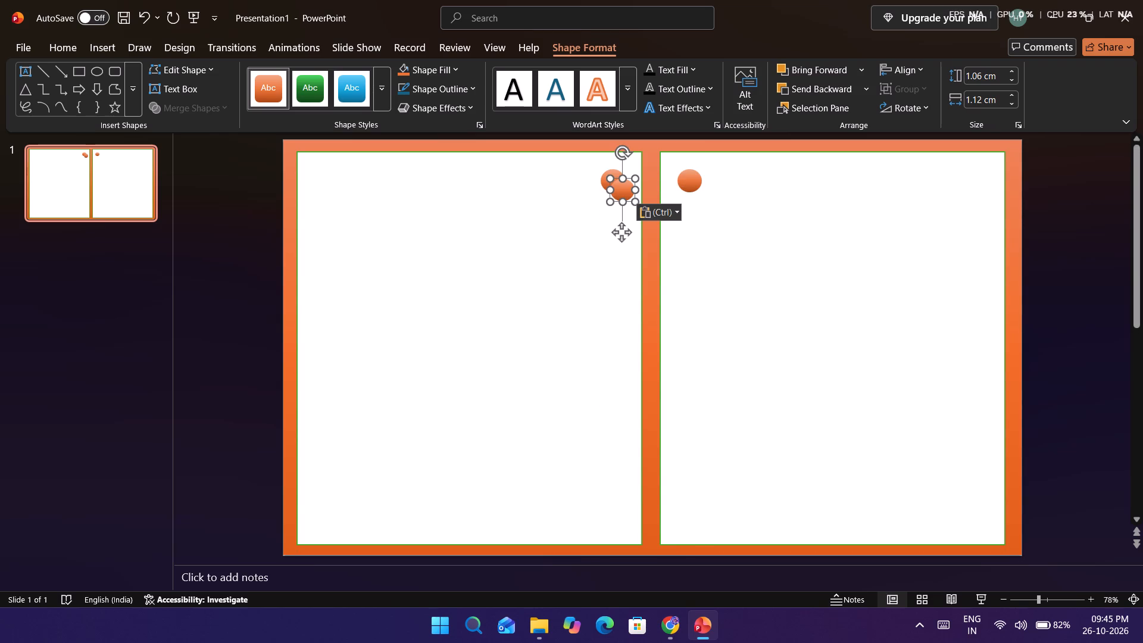
drag(627, 186, 619, 246)
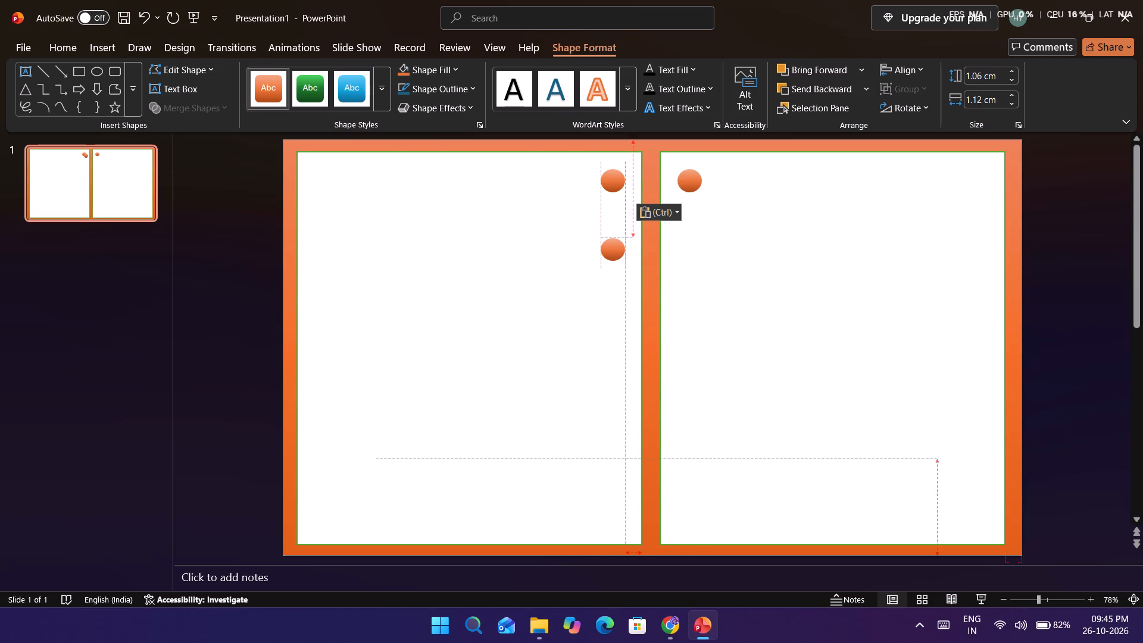
drag(619, 246, 619, 248)
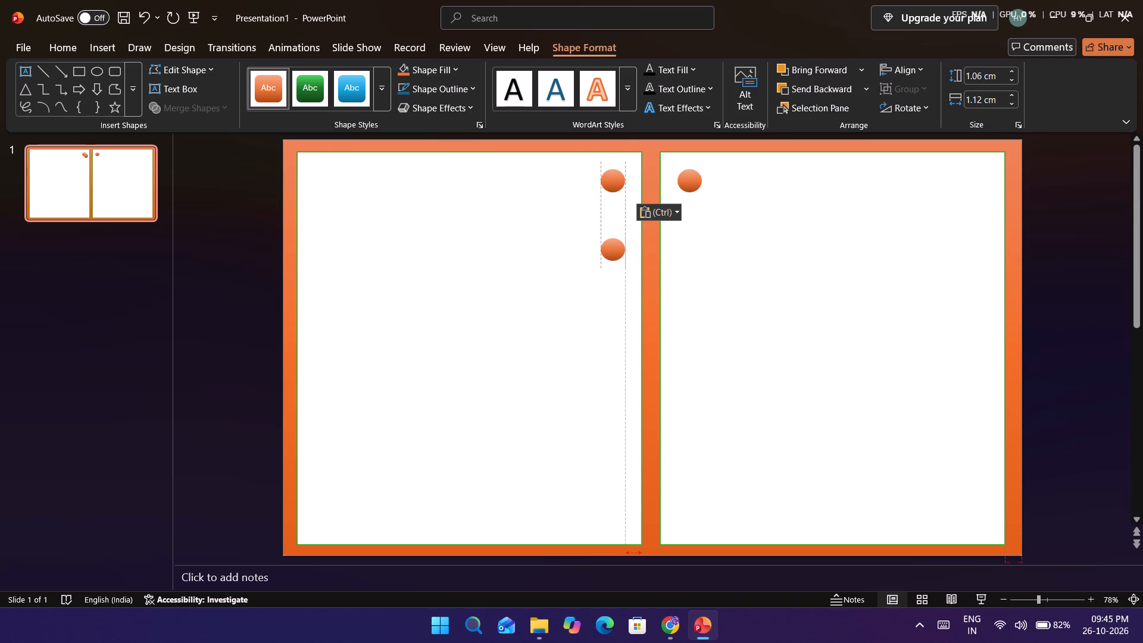
drag(619, 248, 619, 245)
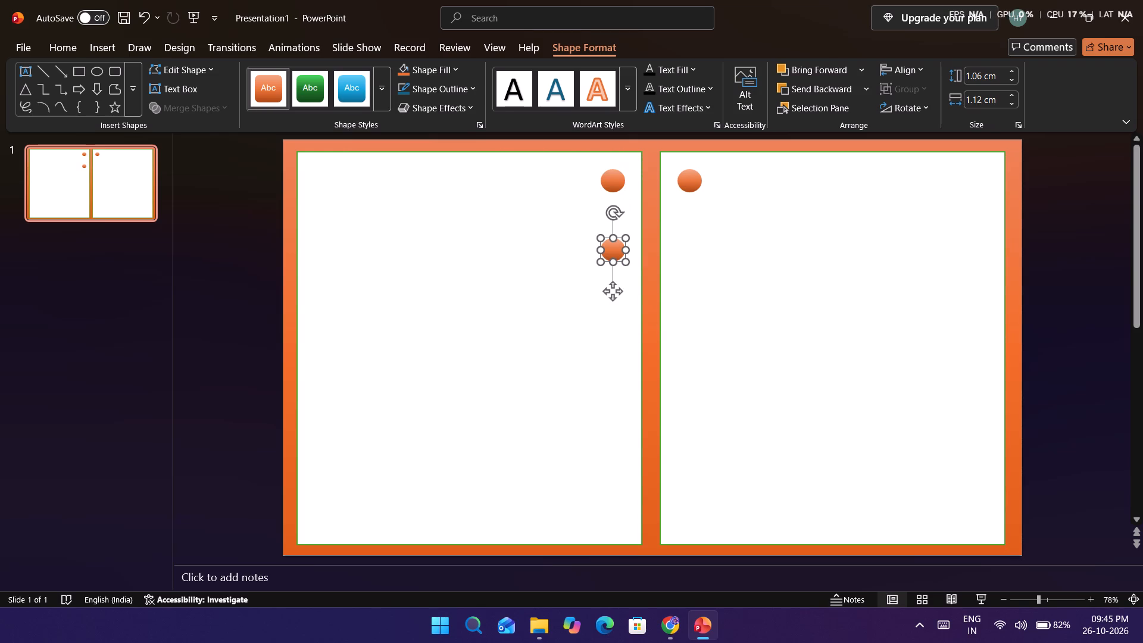
Paste a fourth orange circle and place it on the right panel below the upper one, level with the left panel's second circle.
key(ctrl+v)
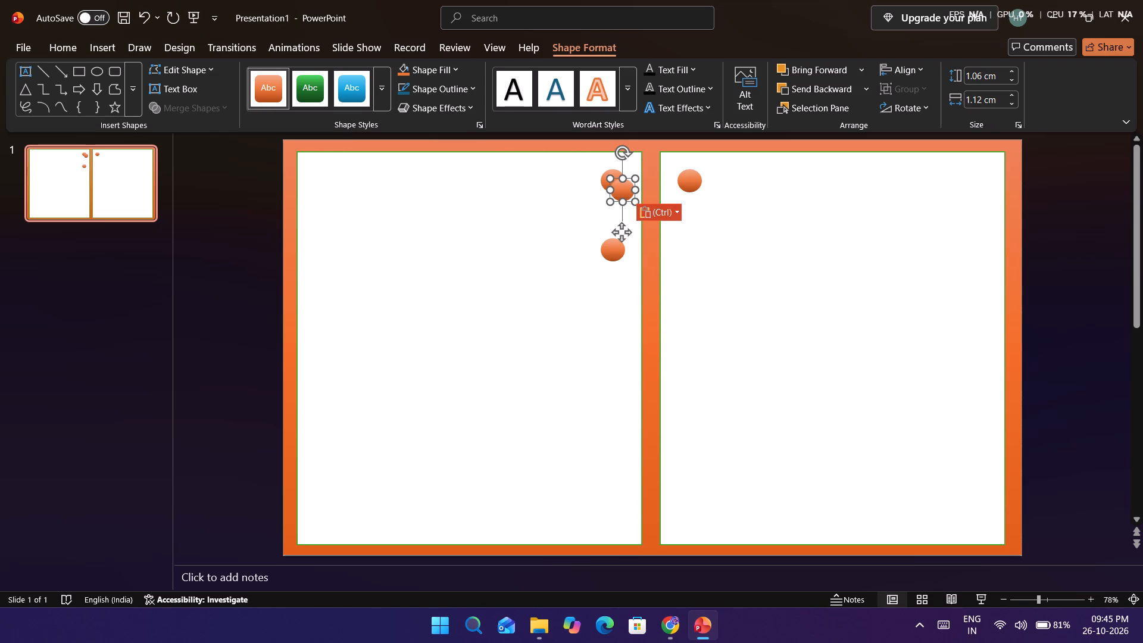
drag(624, 191, 697, 252)
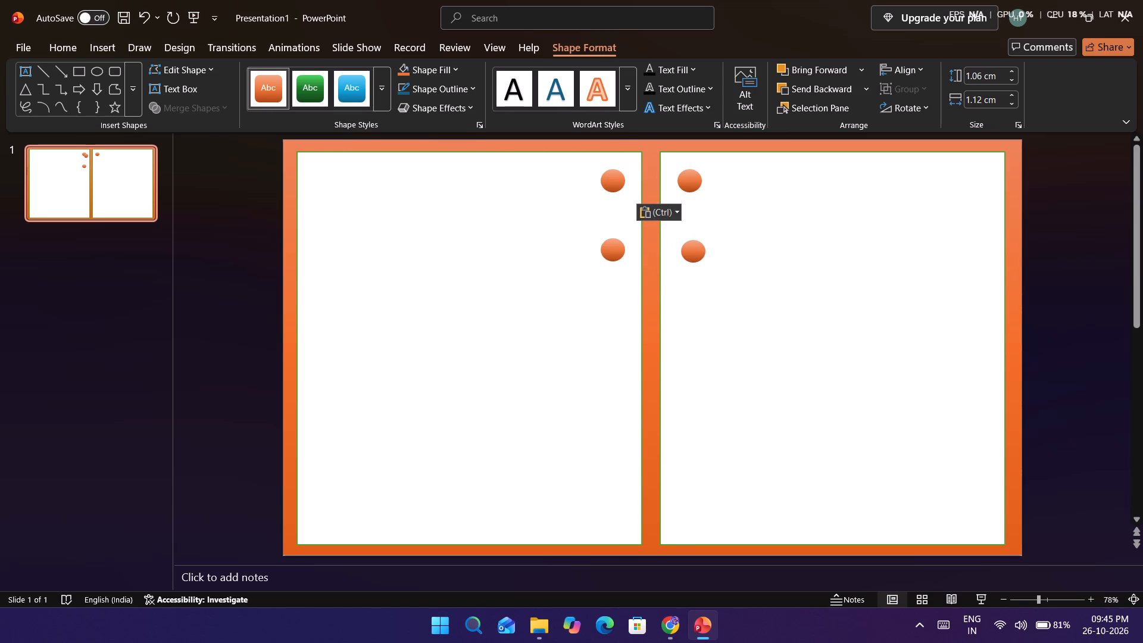
drag(697, 252, 695, 250)
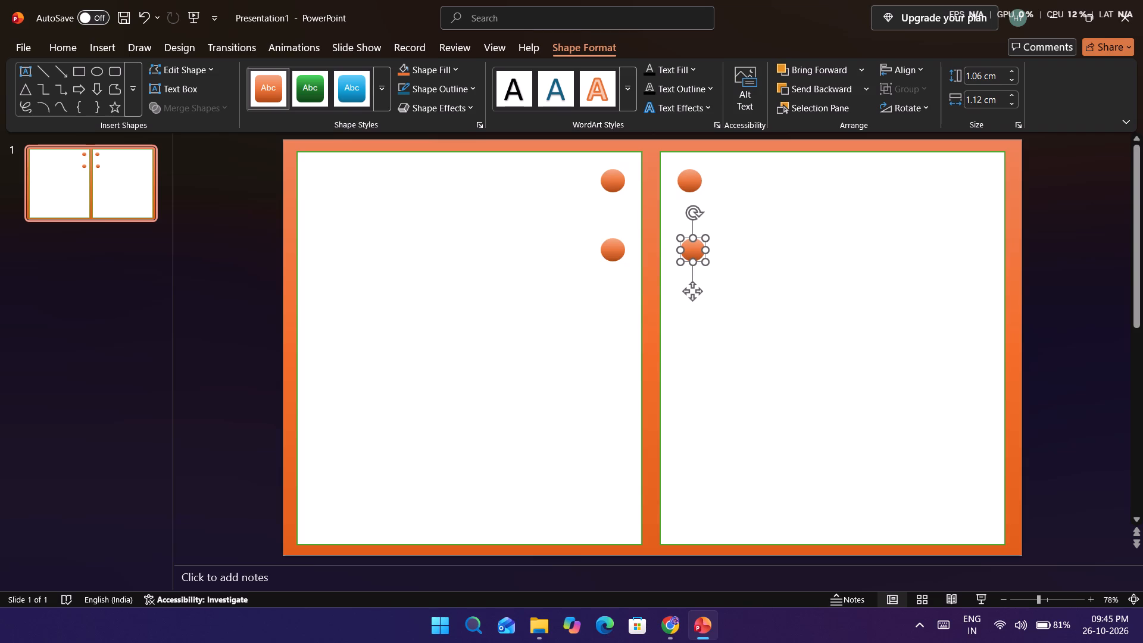
click(741, 275)
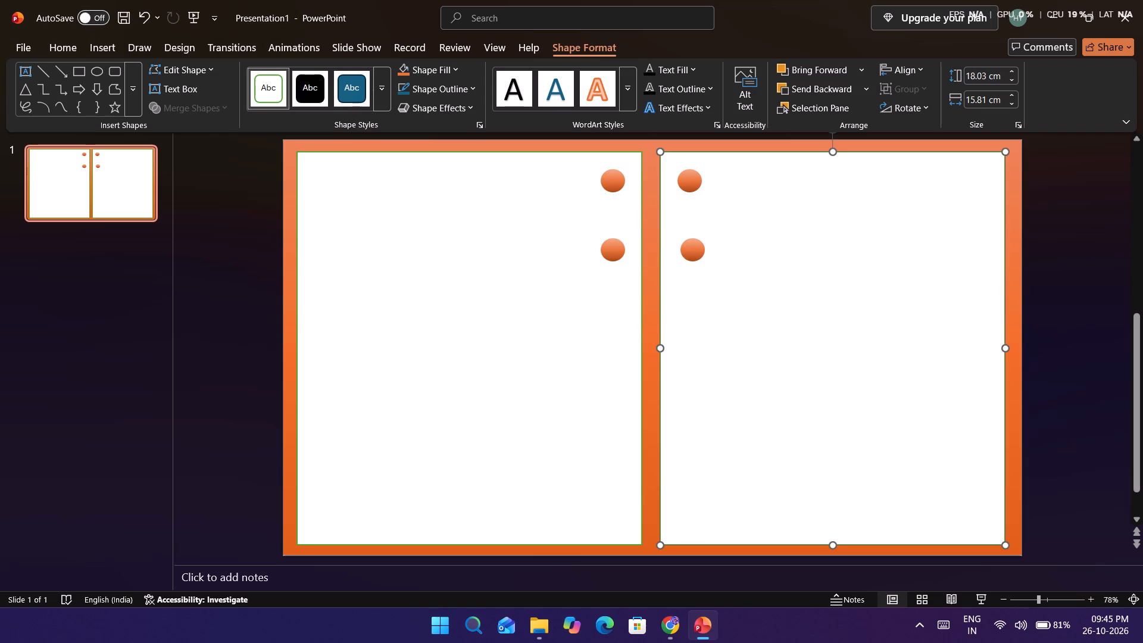
Paste two orange circles as a level third row, one on each panel, aligned beneath the second-row circles with a matching gap.
key(ctrl+v)
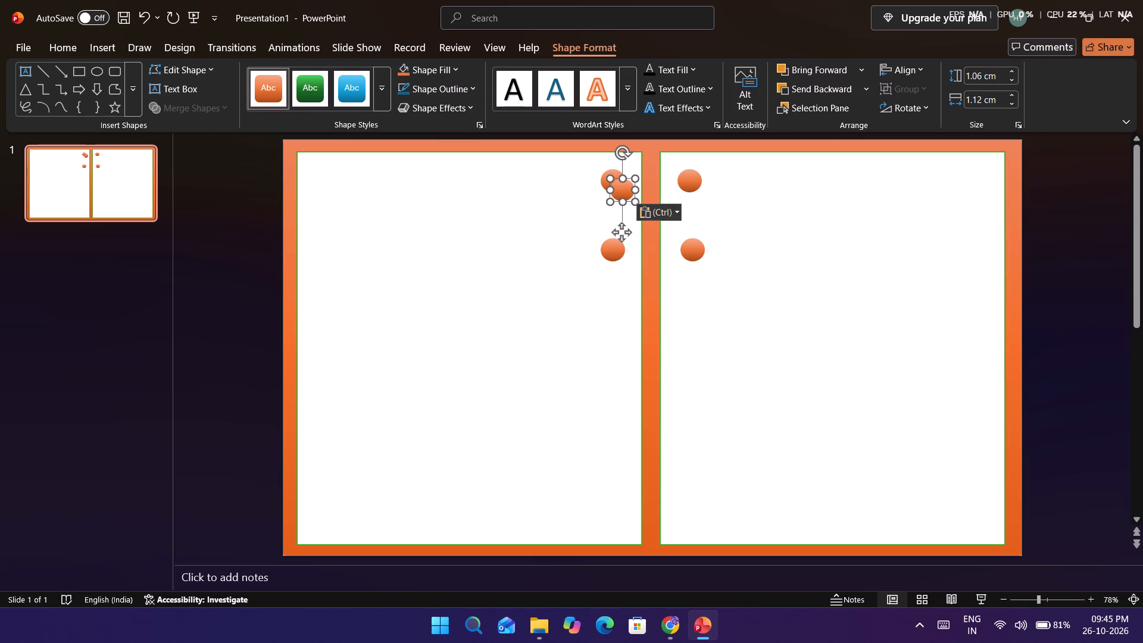
drag(625, 189, 619, 310)
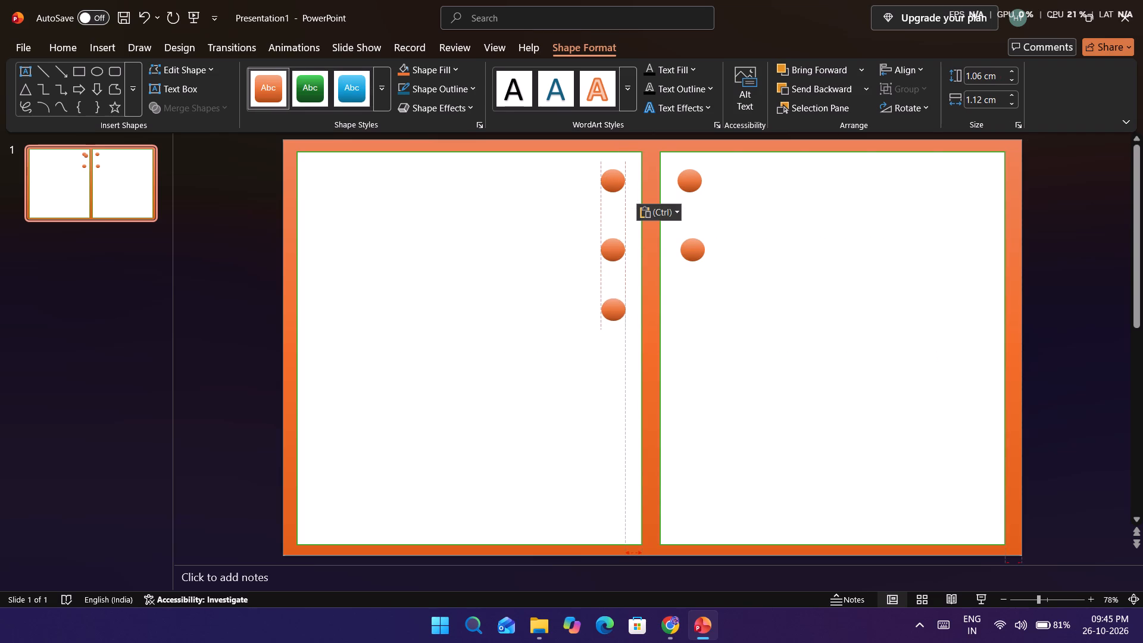
drag(619, 310, 621, 320)
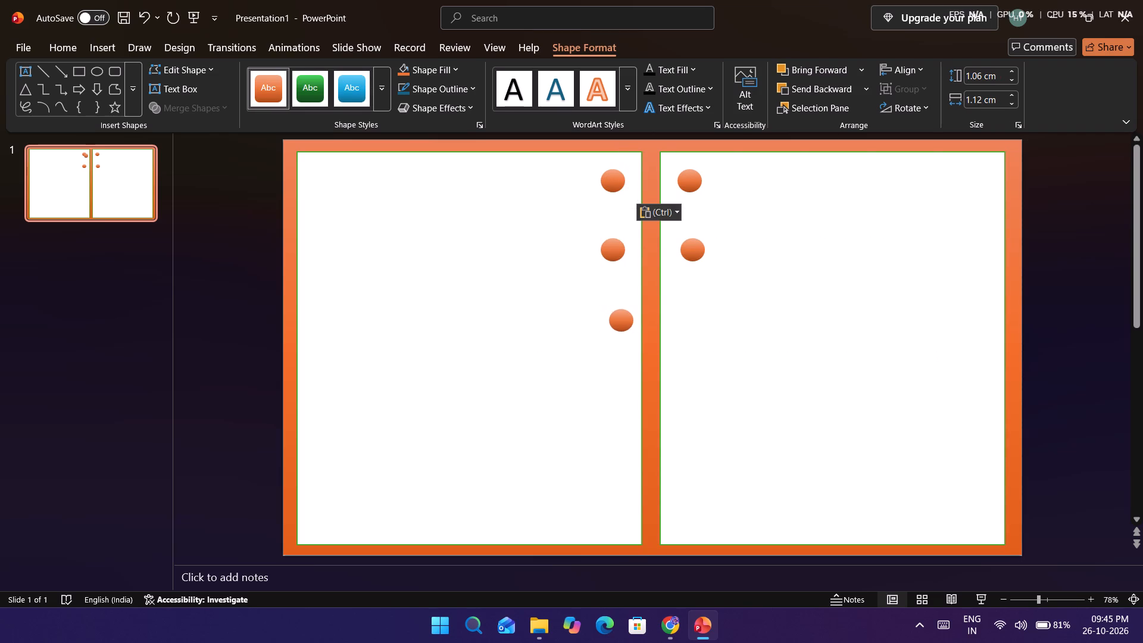
drag(621, 320, 619, 317)
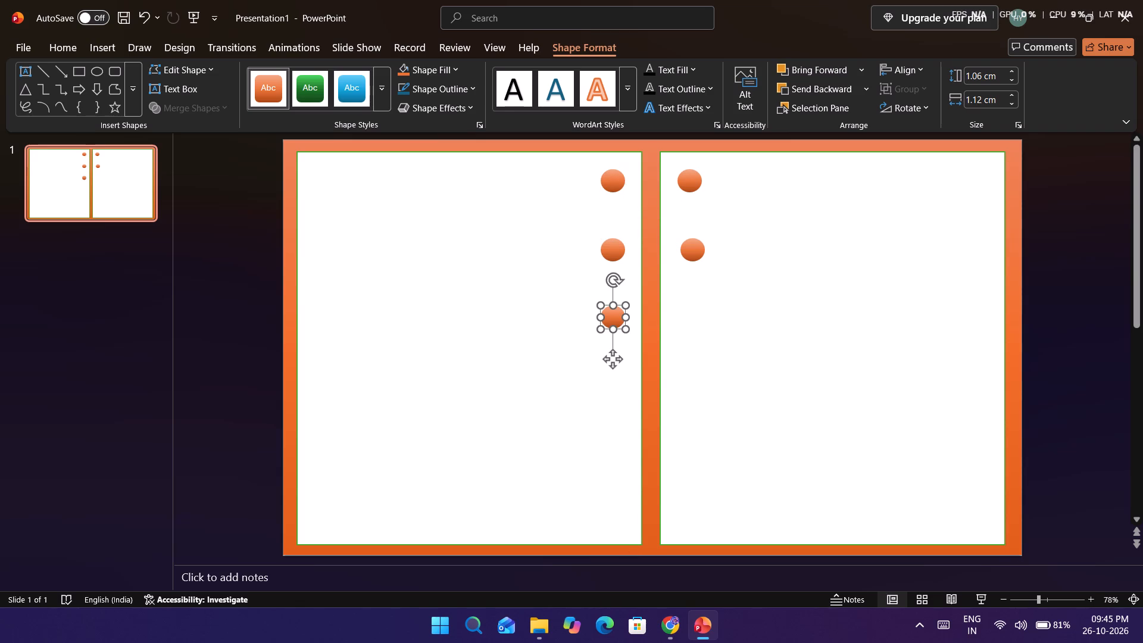
key(ctrl+v)
drag(623, 194, 676, 255)
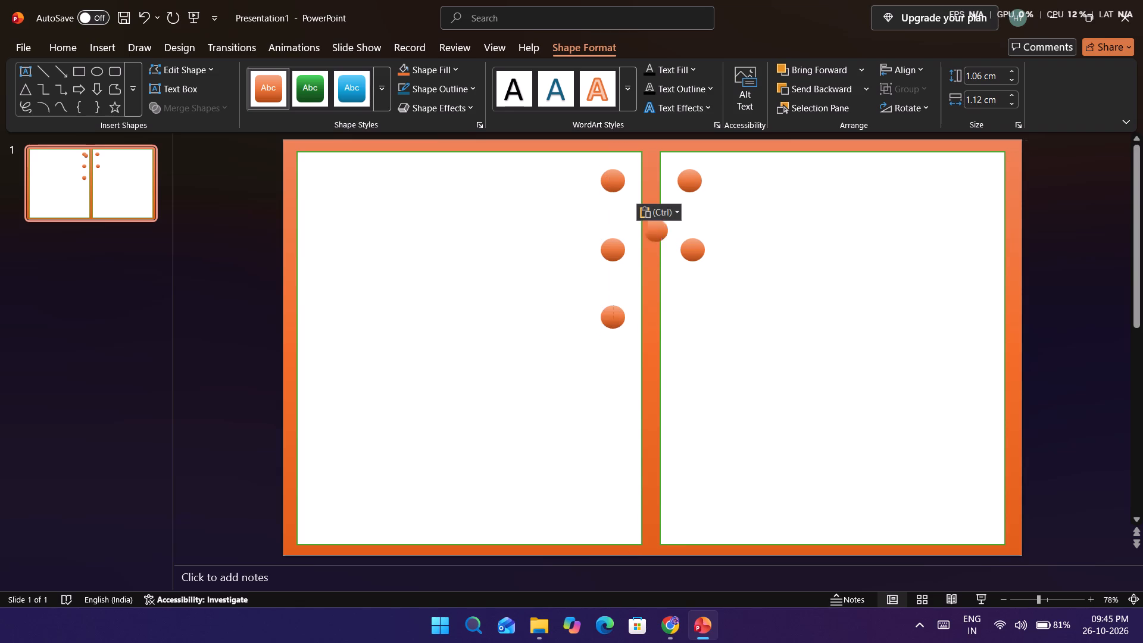
drag(676, 255, 693, 326)
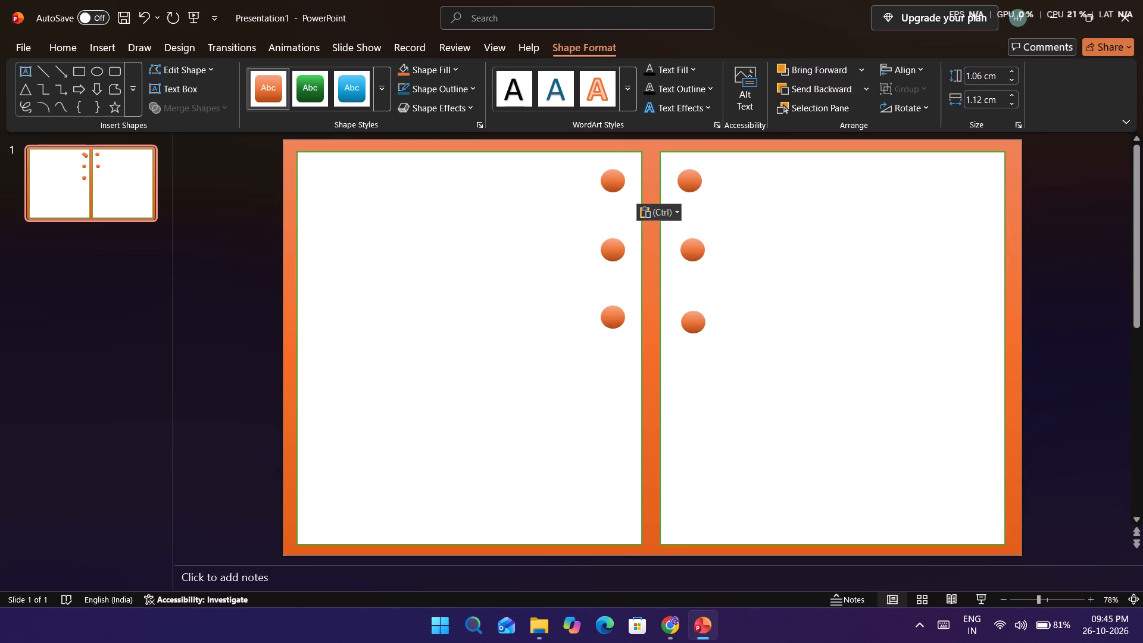
drag(693, 326, 692, 326)
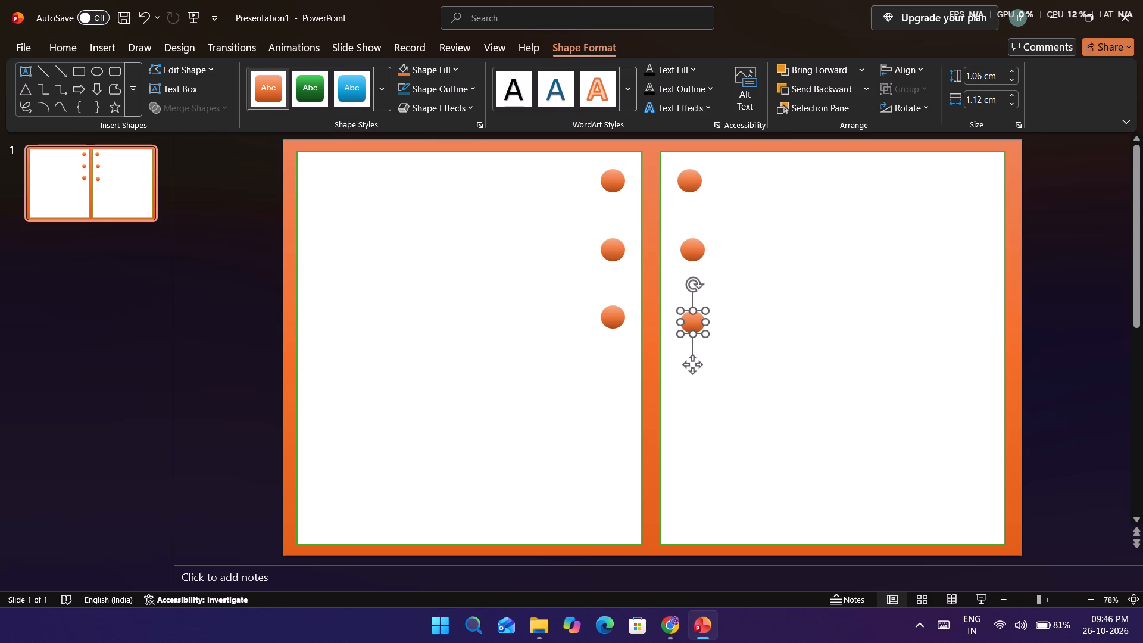
click(690, 326)
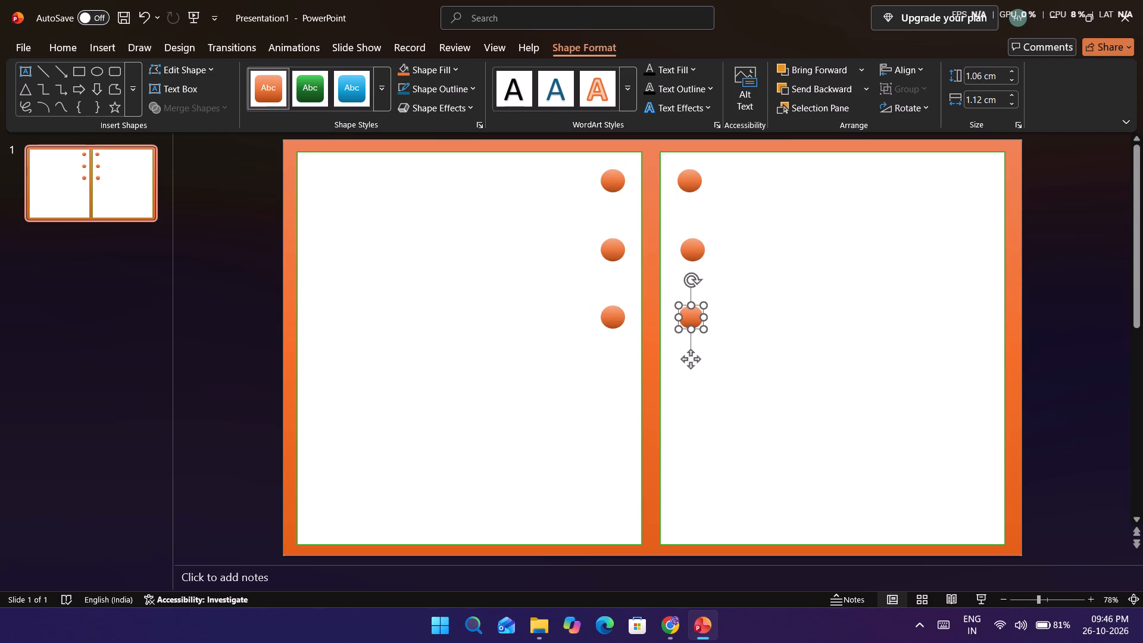
Paste two more orange circles as a fourth row, one on each panel, level with each other below the third row.
key(ctrl+v)
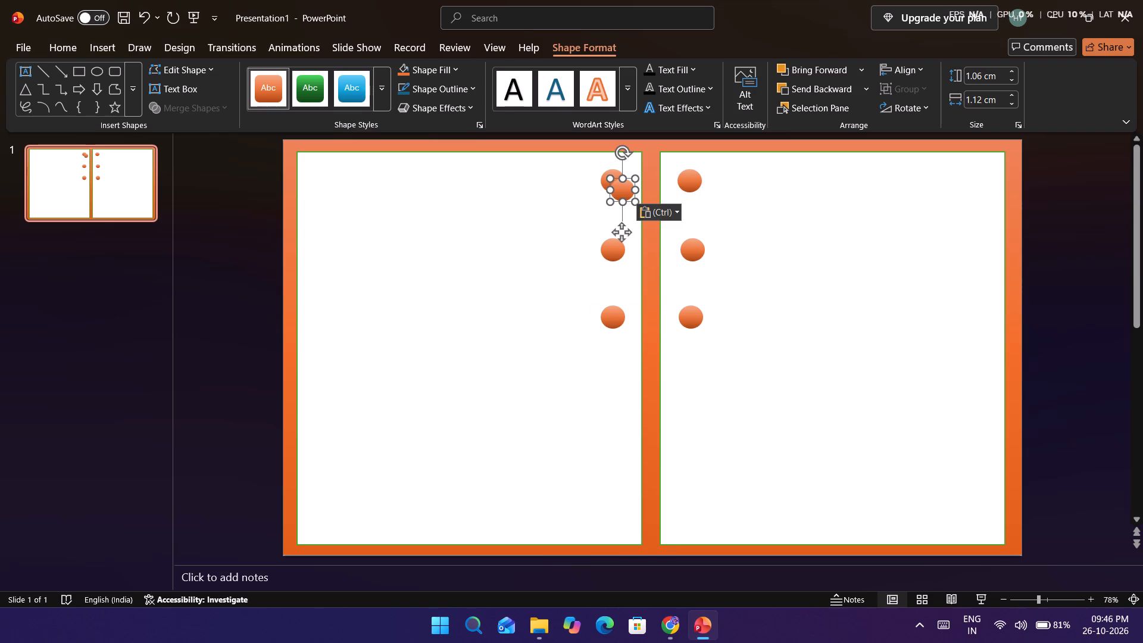
drag(624, 189, 612, 373)
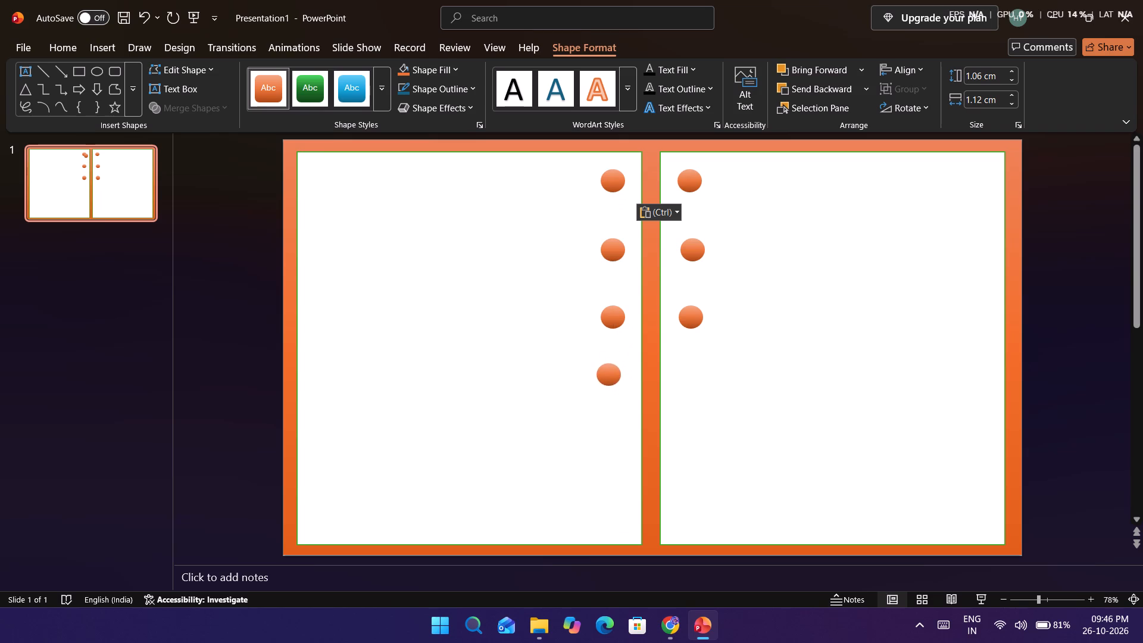
drag(612, 373, 614, 374)
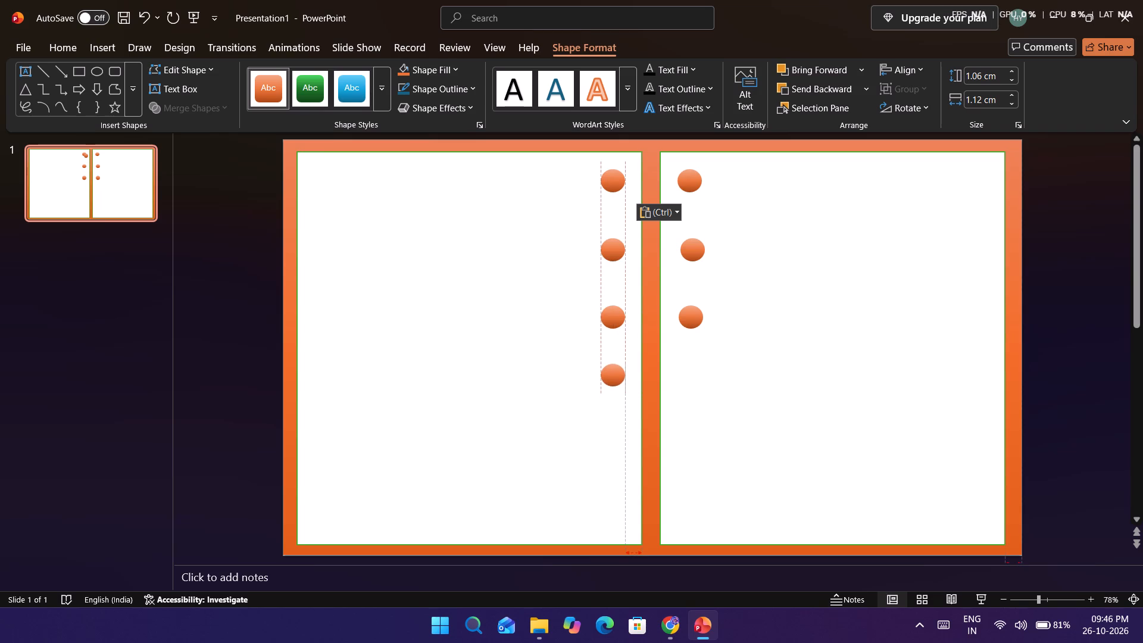
drag(614, 374, 614, 377)
key(ctrl+v)
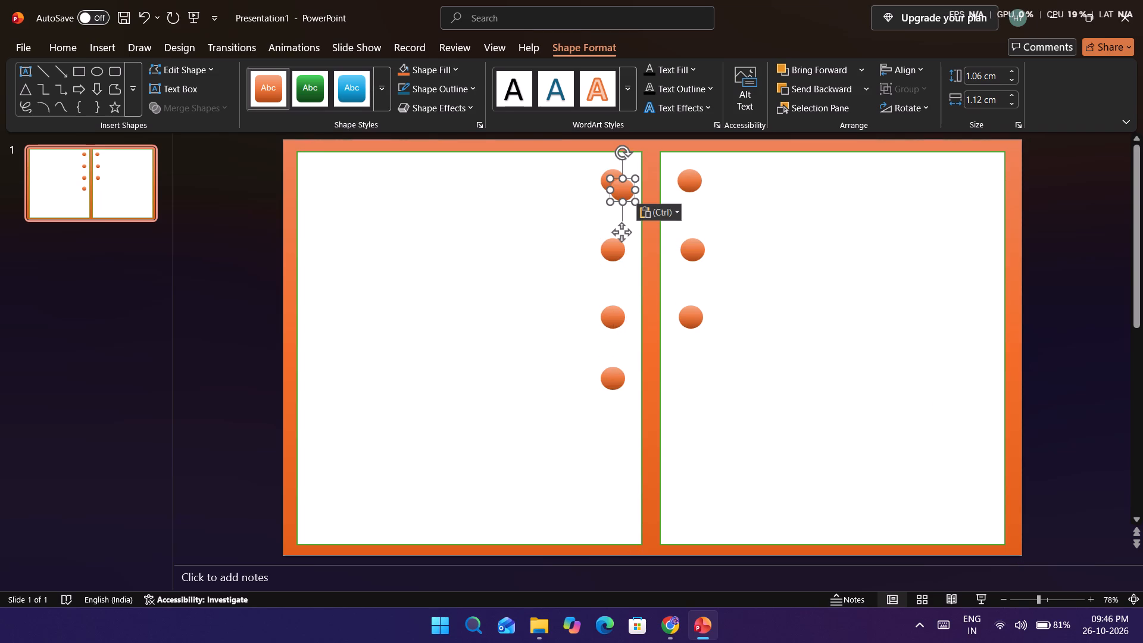
drag(625, 191, 698, 384)
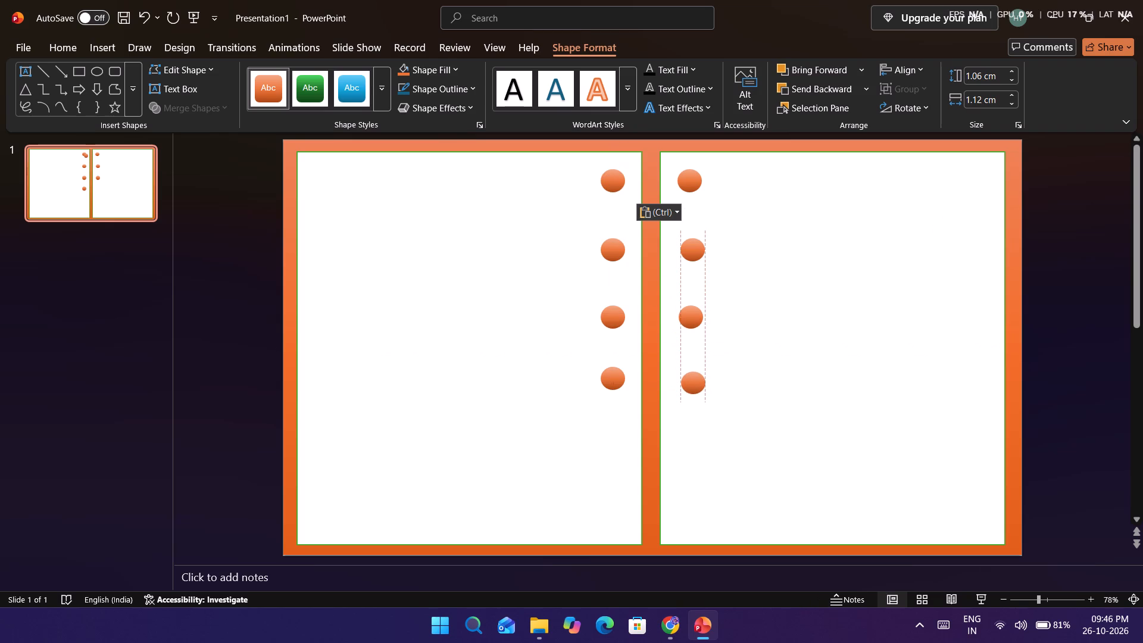
drag(698, 384, 698, 380)
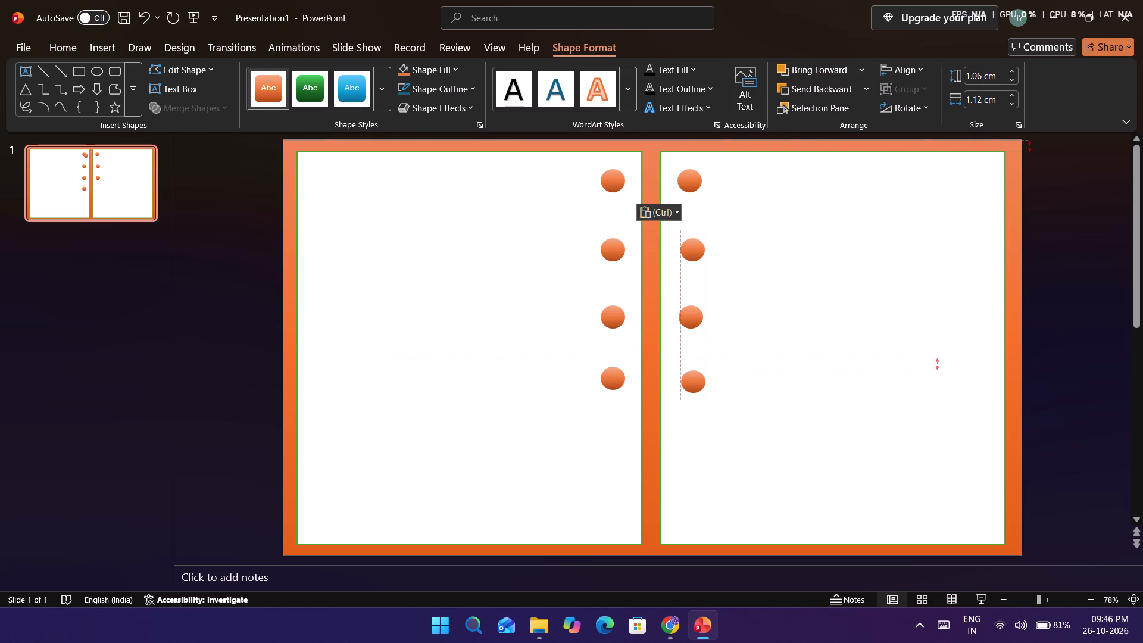
drag(698, 380, 697, 378)
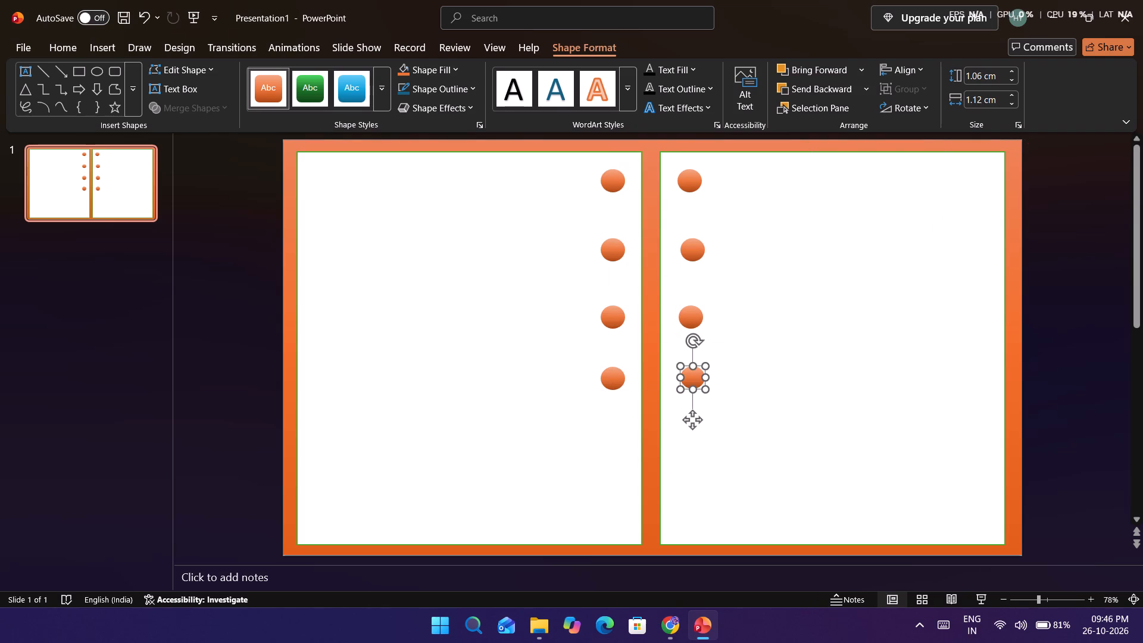
Paste two orange circles as a fifth row, one in each panel's column, level with each other below the fourth row.
key(ctrl+v)
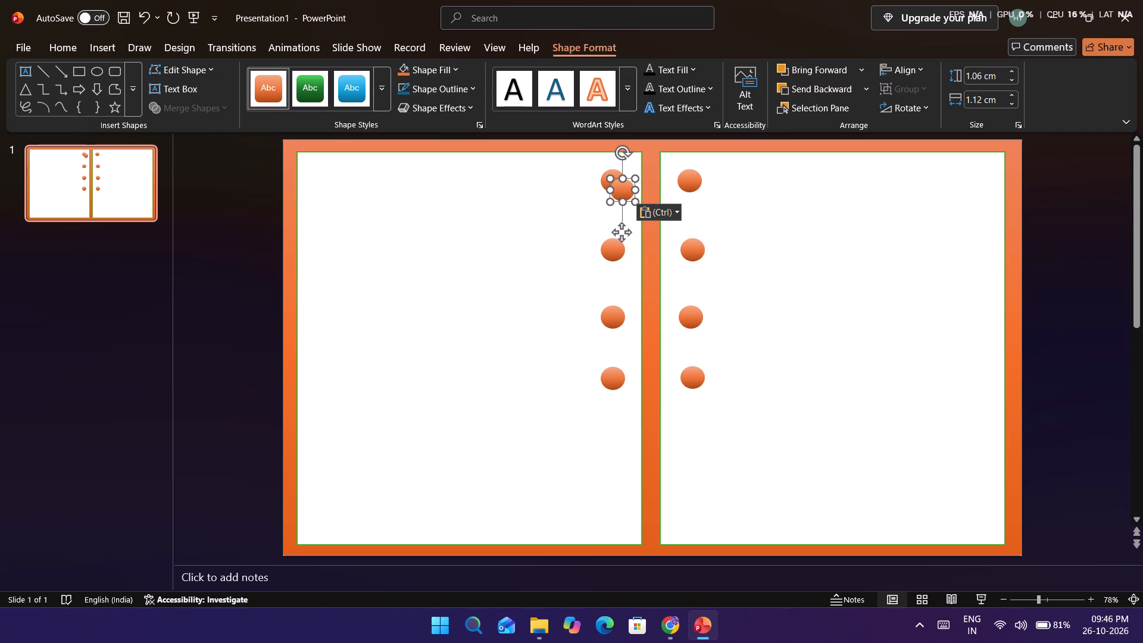
drag(618, 189, 605, 454)
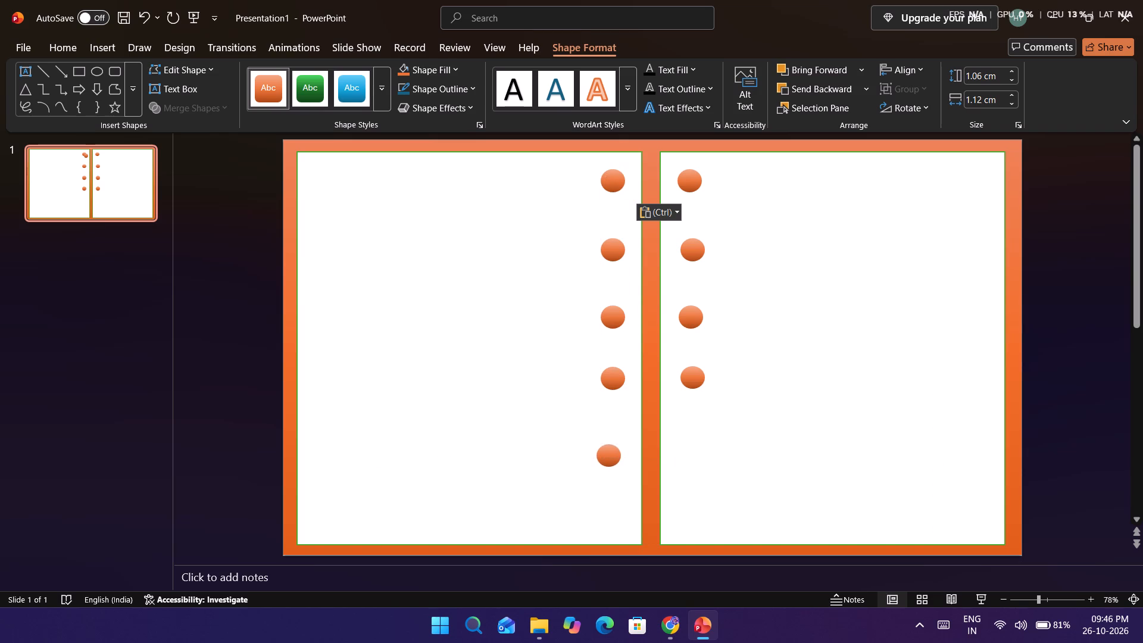
drag(605, 454, 611, 445)
key(ctrl+v)
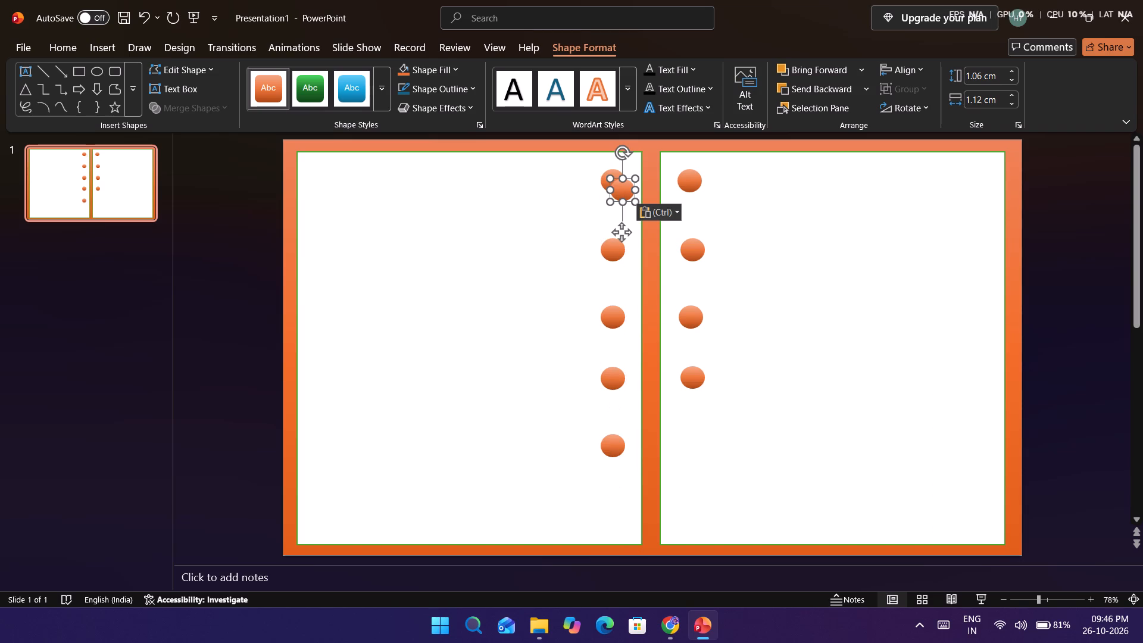
drag(619, 195, 643, 284)
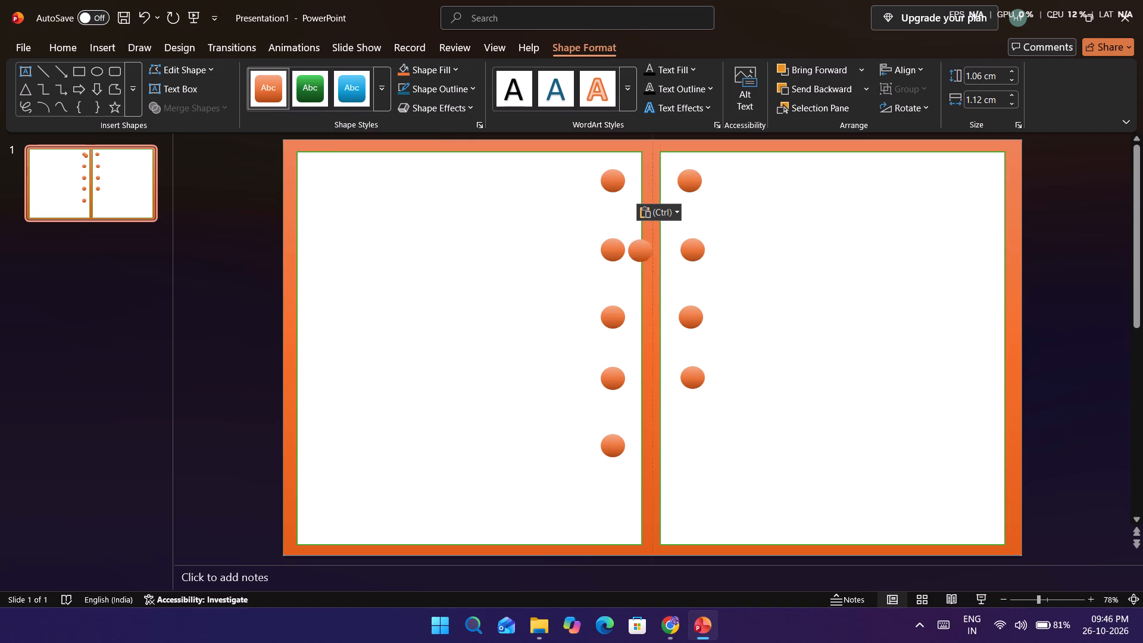
drag(643, 284, 689, 452)
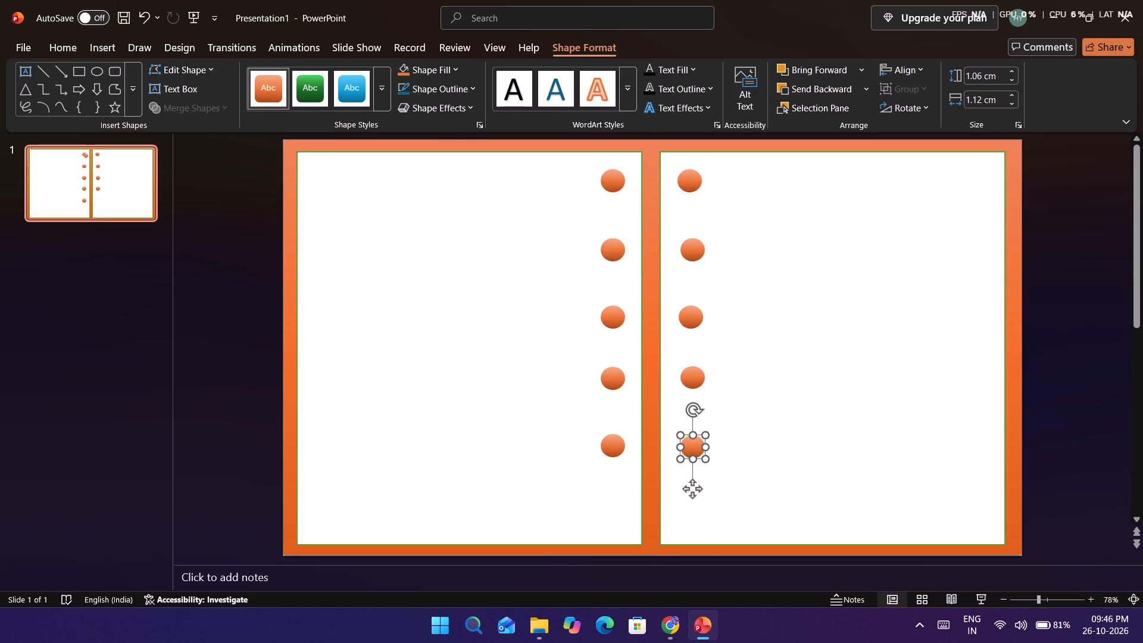
Paste two orange circles as a sixth row near the panels' lower inner corners, level with each other and in line with the columns above.
key(ctrl+v)
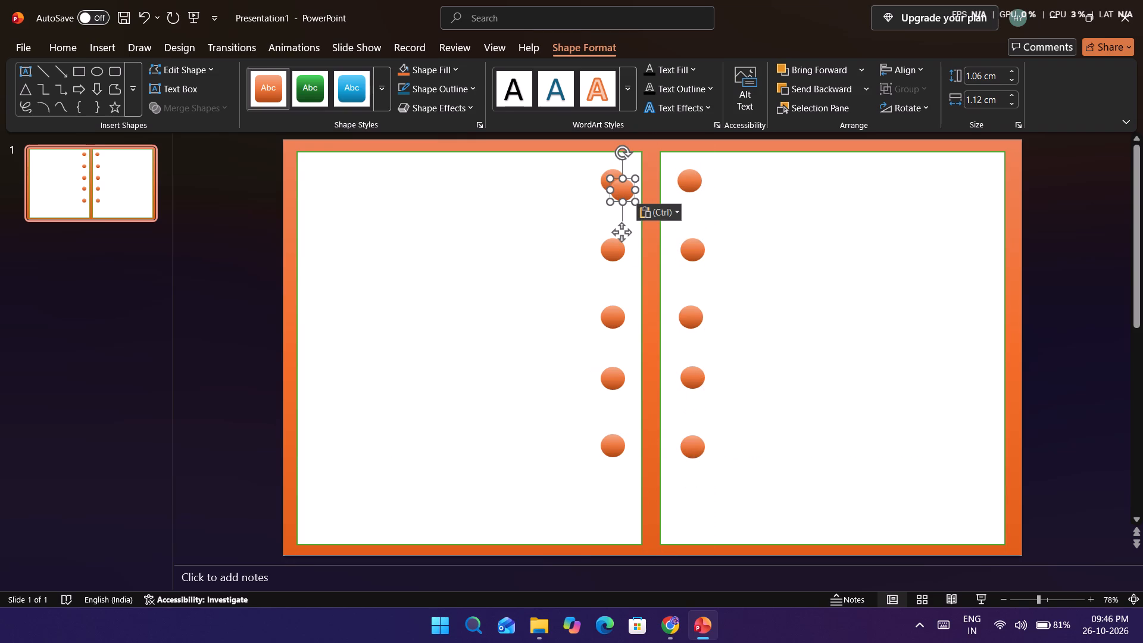
drag(625, 189, 620, 438)
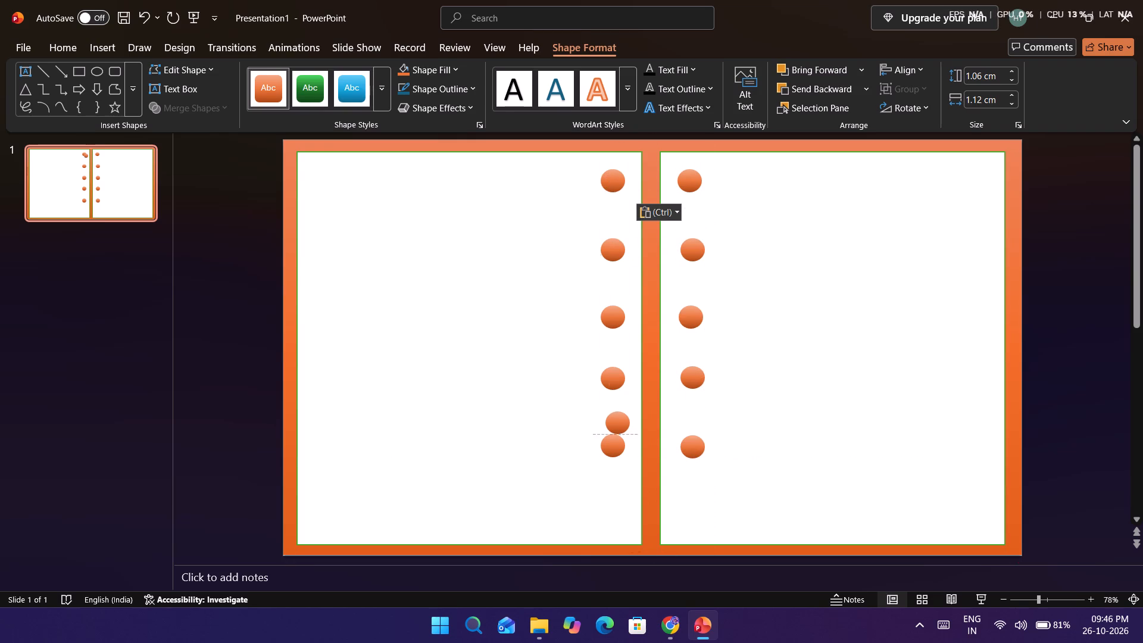
drag(620, 438, 616, 513)
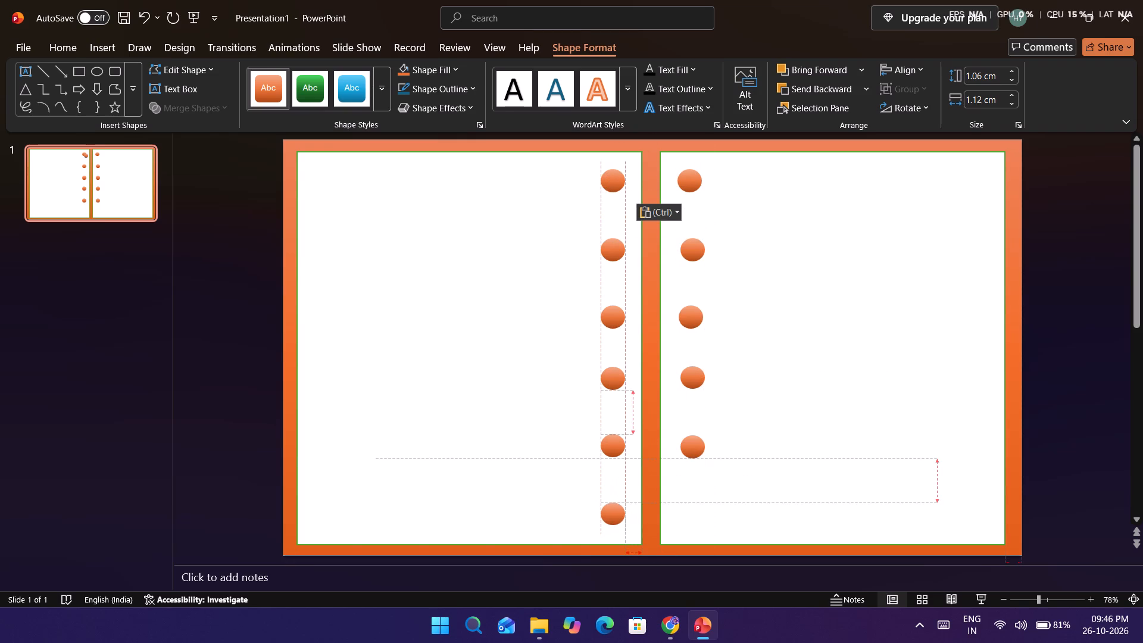
drag(616, 513, 617, 513)
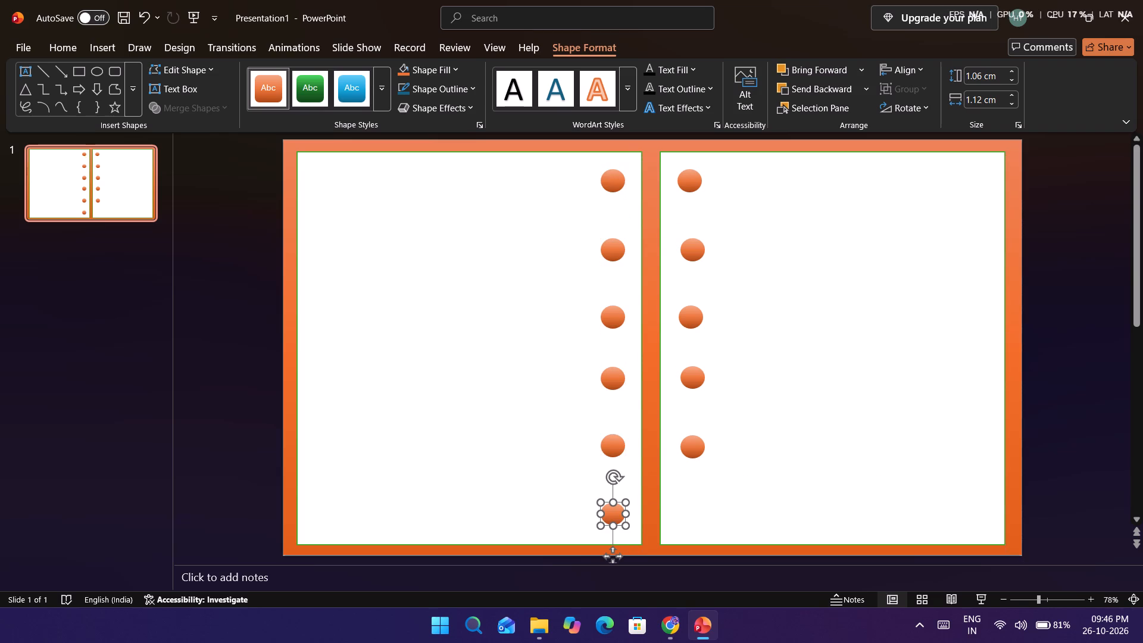
key(ctrl+v)
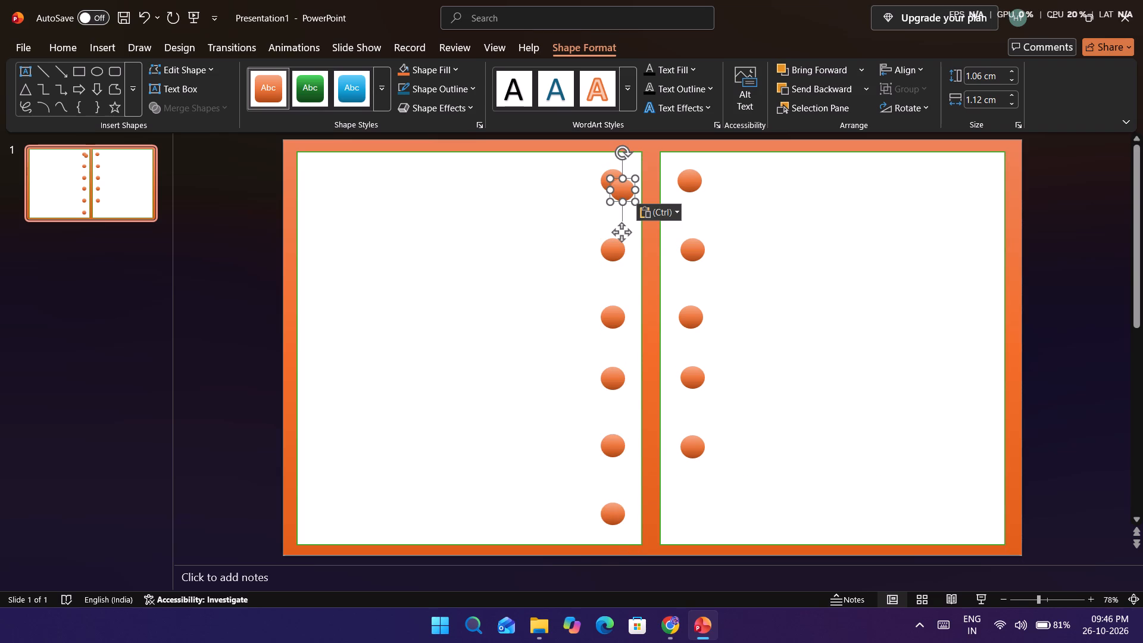
drag(624, 190, 696, 516)
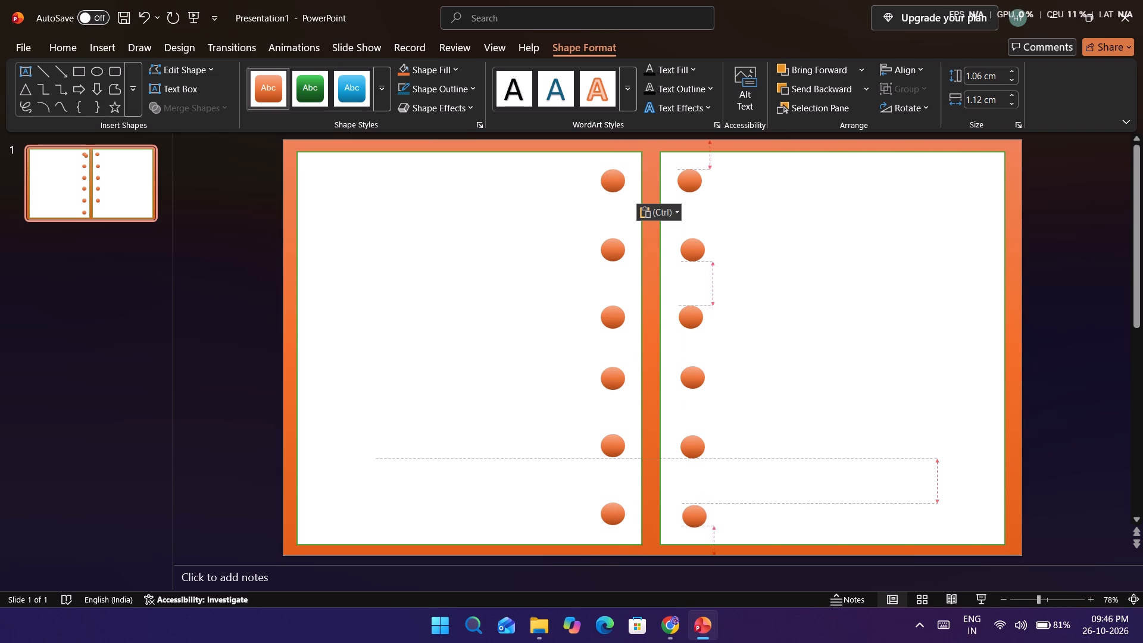
drag(696, 516, 696, 511)
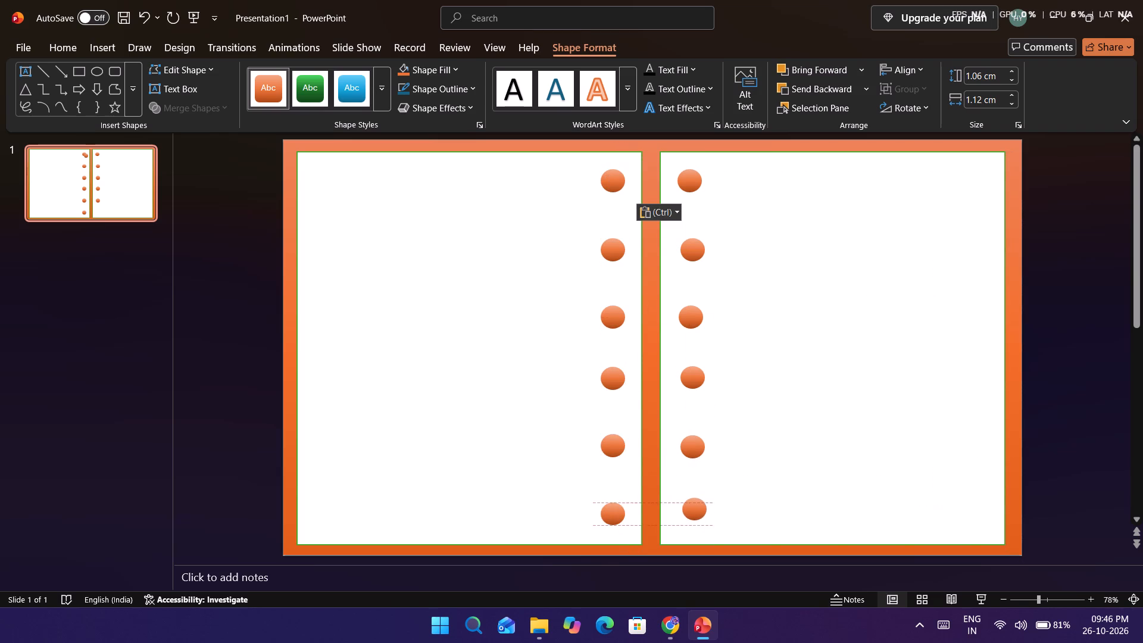
drag(696, 511, 699, 513)
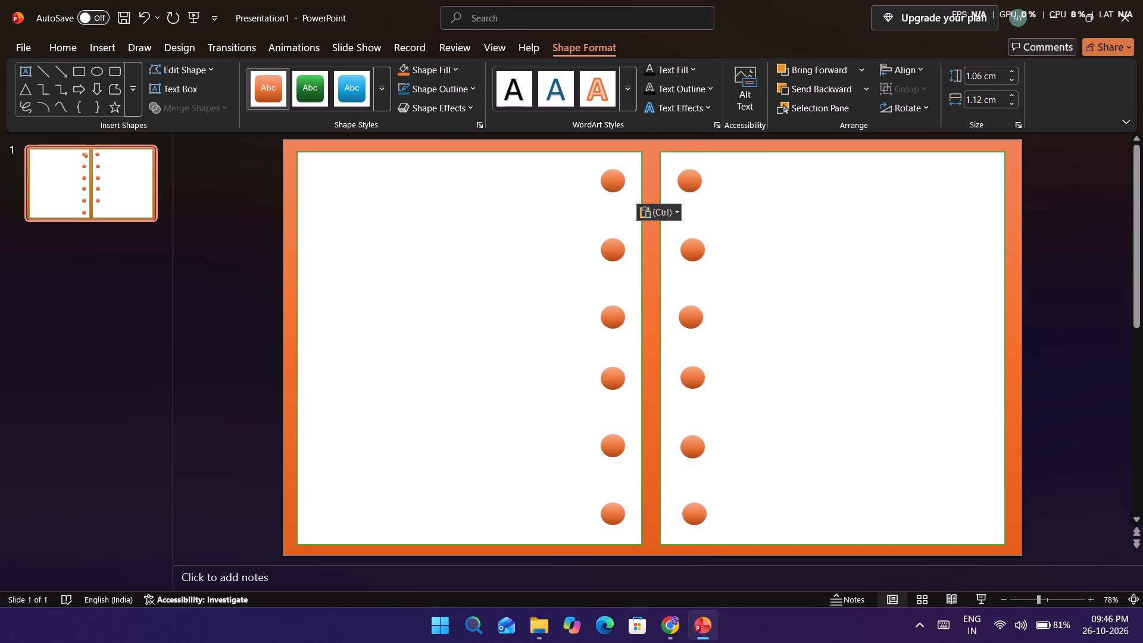
drag(699, 513, 699, 513)
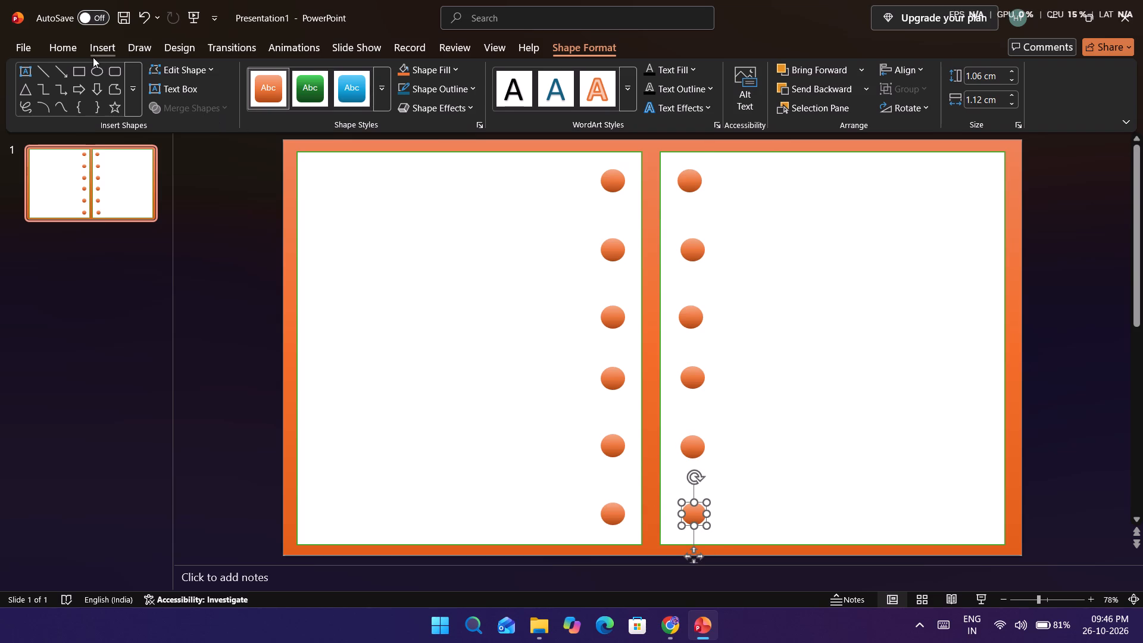
Draw a thin horizontal rectangle about 3 cm wide and 0.55 cm high on the left panel beside the top circle.
click(105, 46)
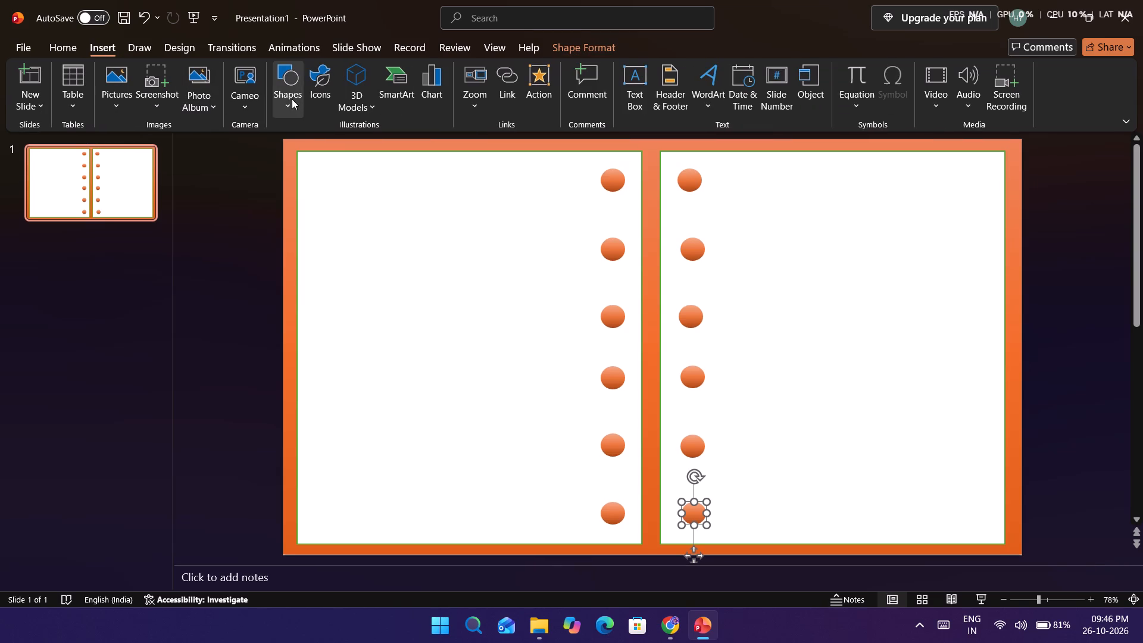
click(291, 98)
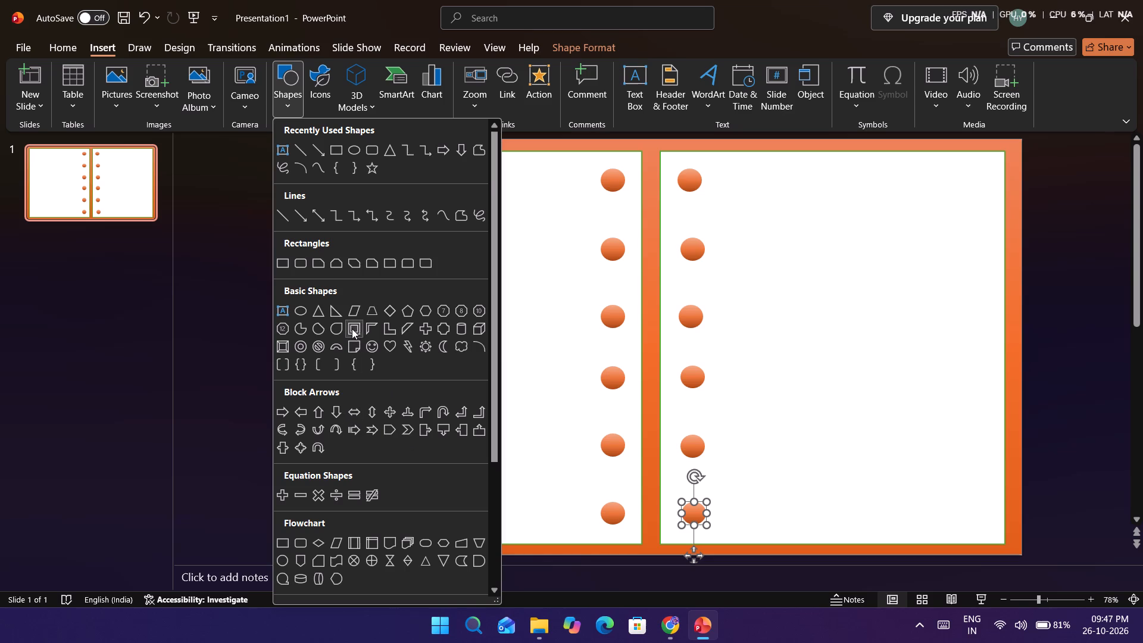
click(342, 149)
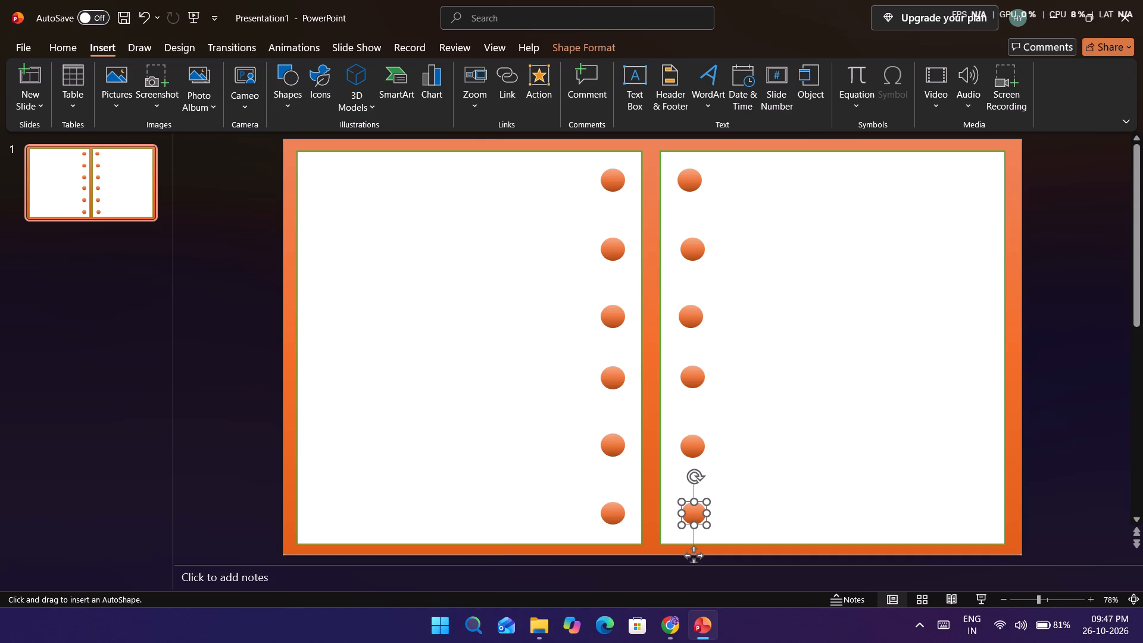
drag(535, 193, 590, 205)
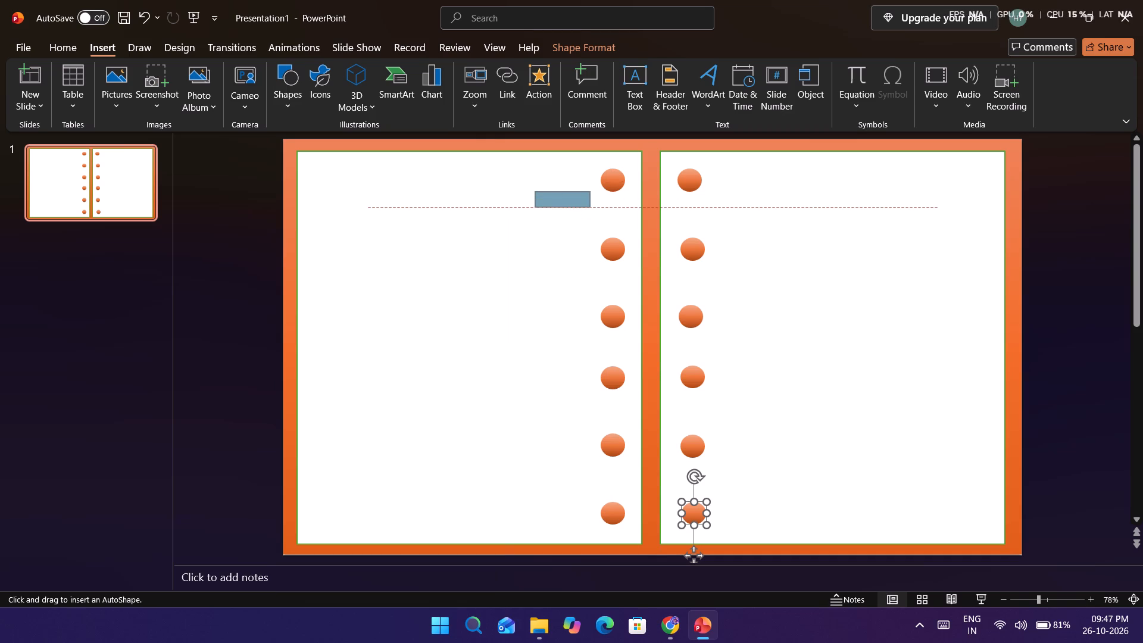
drag(590, 205, 602, 204)
Move the thin rectangle across the gap to bridge the two top circles' centres, resizing it to about 3.5 cm by 0.35 cm.
drag(570, 198, 650, 182)
drag(680, 191, 691, 187)
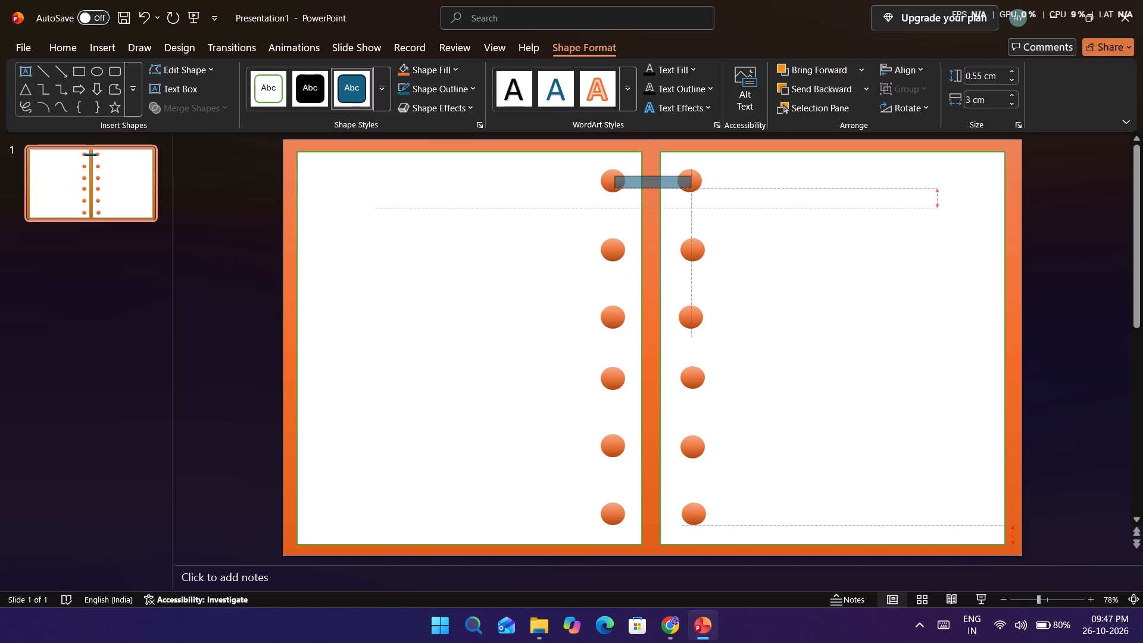
drag(691, 187, 691, 185)
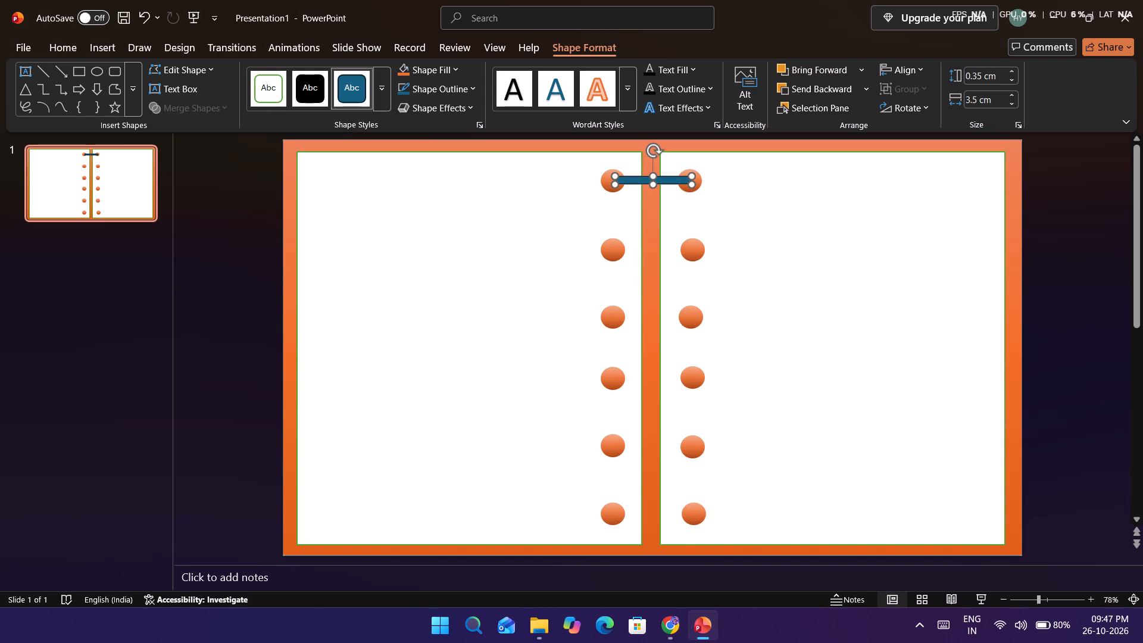
Apply the light orange (Accent 2) theme shape style to the thin bar joining the two top circles.
click(670, 181)
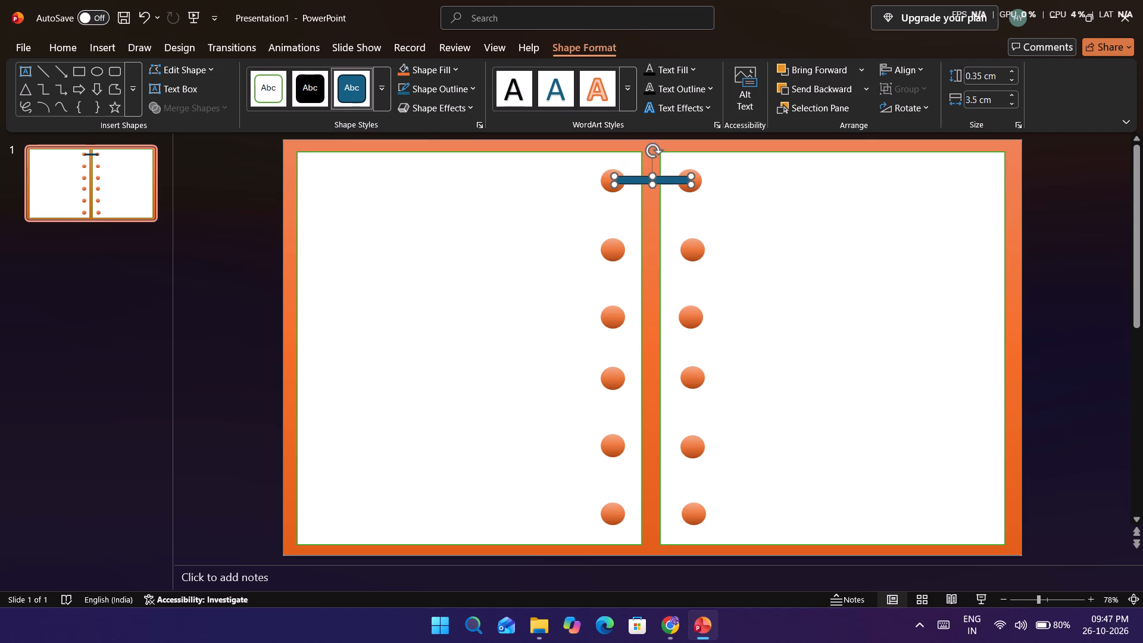
click(383, 99)
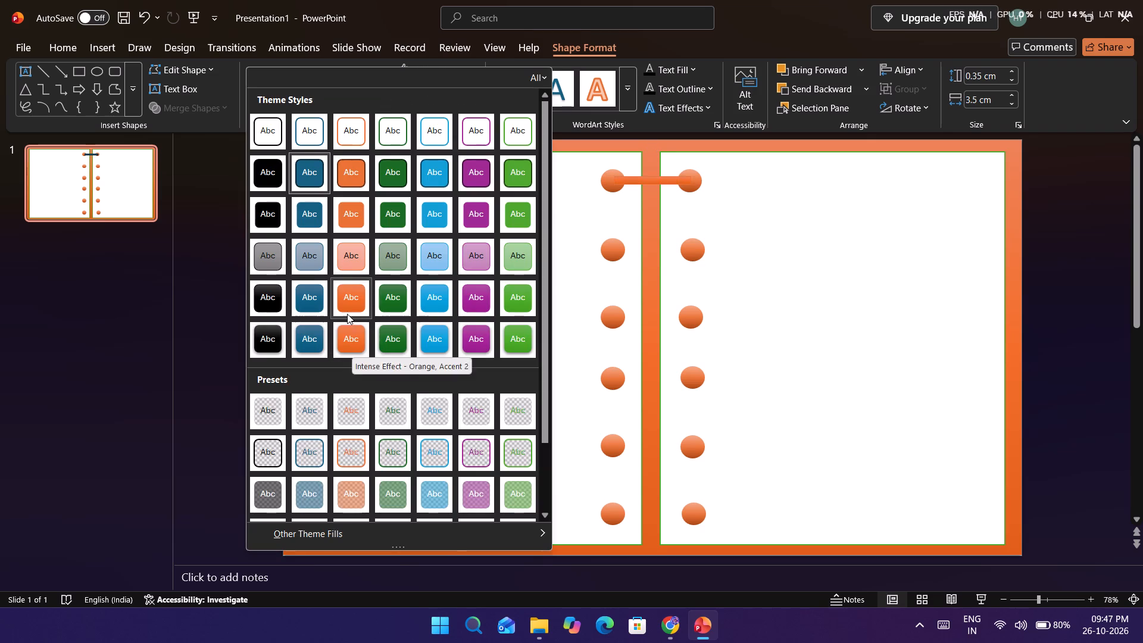
click(349, 258)
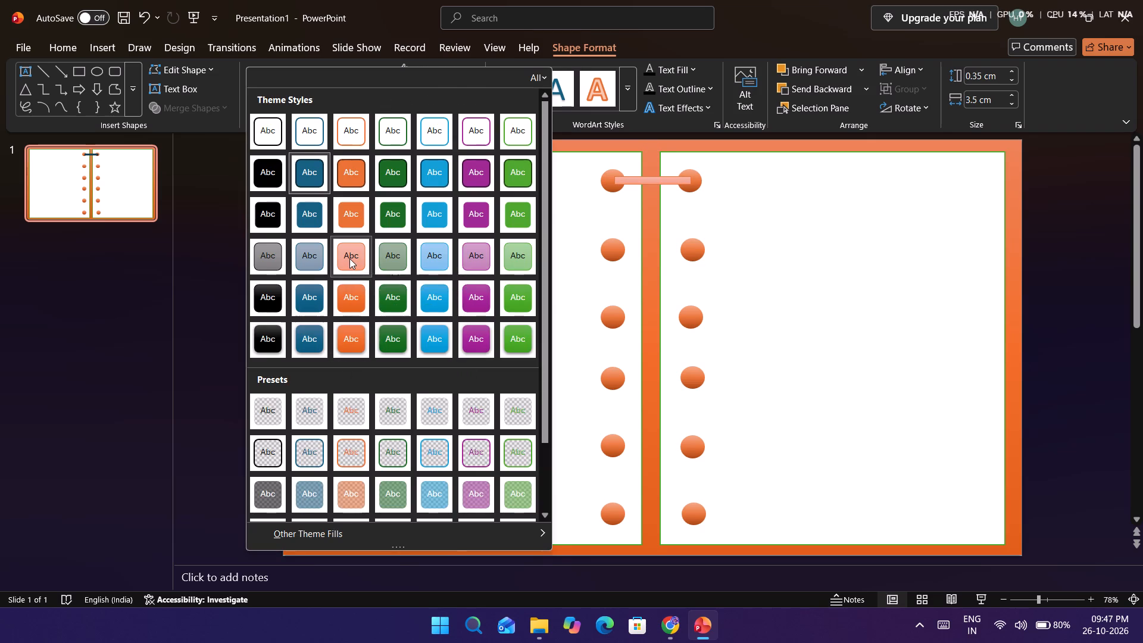
Copy the light orange bar and place a duplicate across the gap, joining the second row of circles.
click(639, 184)
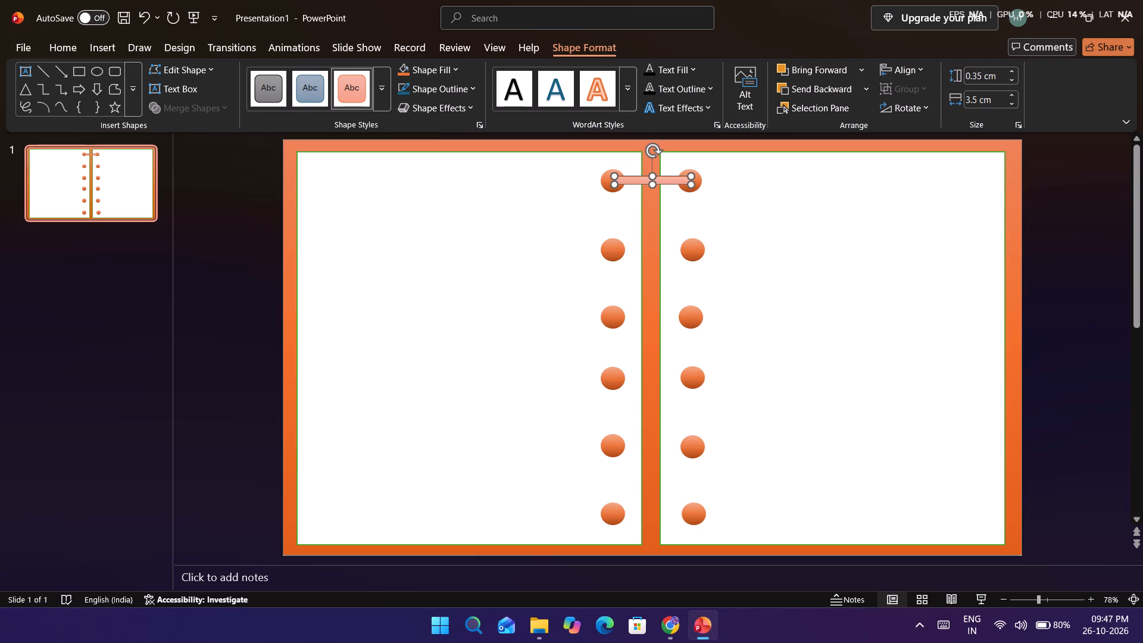
key(ctrl+c)
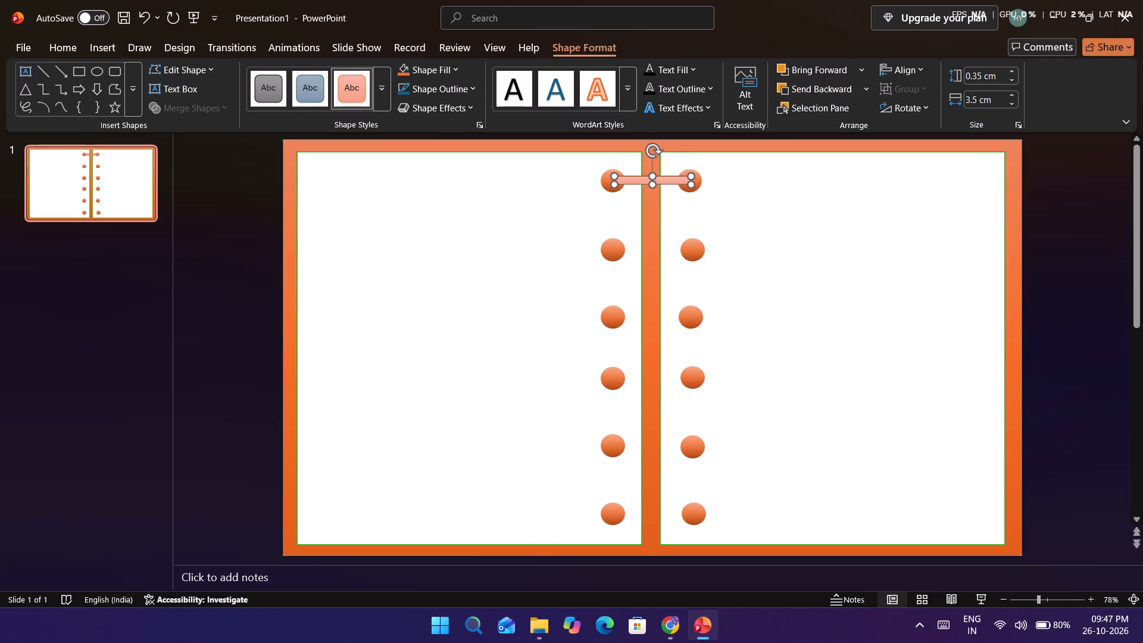
key(ctrl+v)
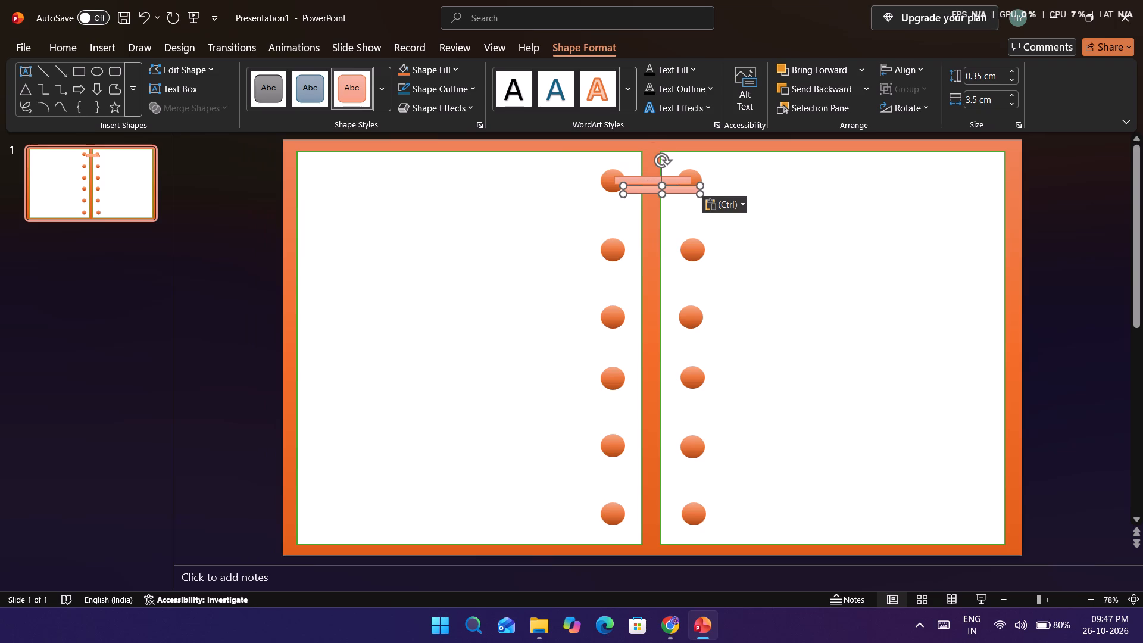
drag(649, 189, 643, 239)
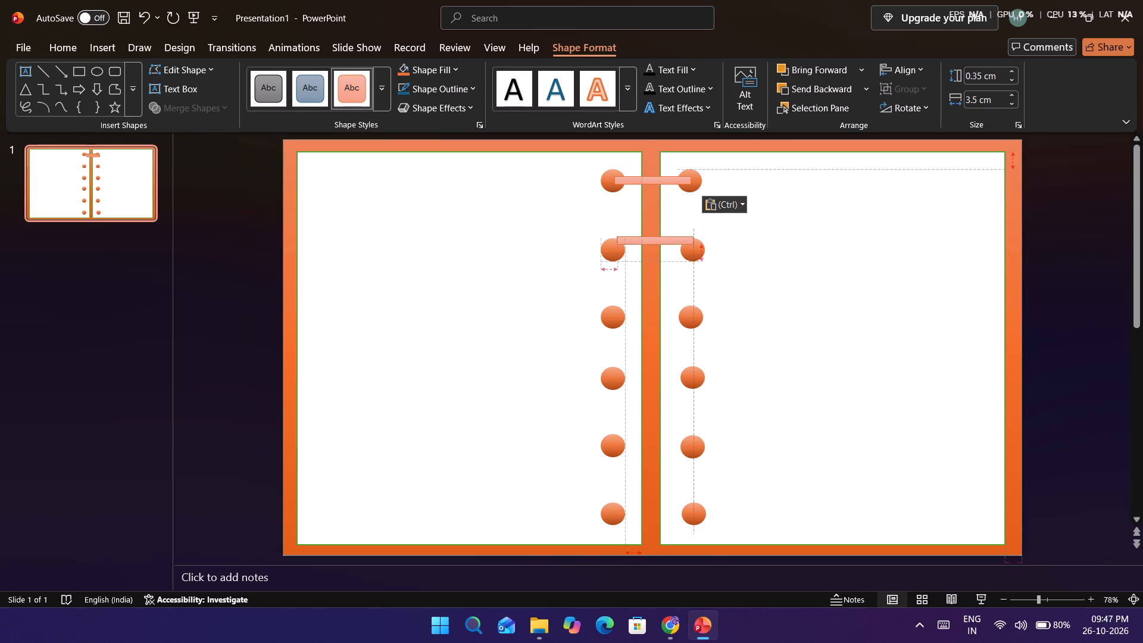
drag(643, 239, 641, 249)
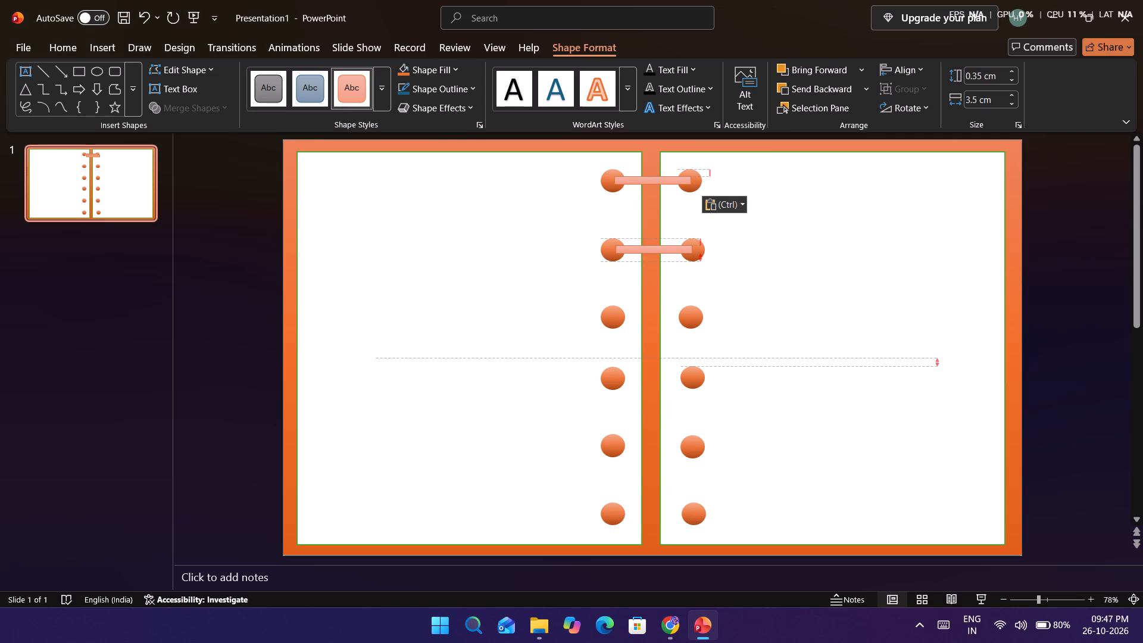
drag(641, 249, 639, 249)
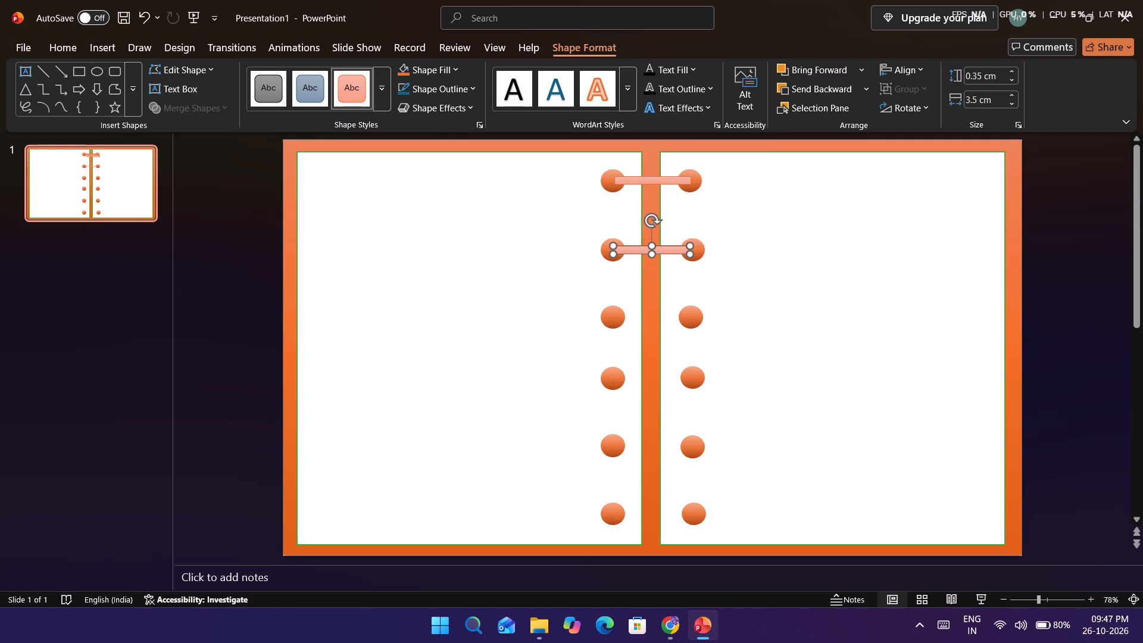
Paste another light orange bar and position it across the gap to join the third row of circles.
key(ctrl+v)
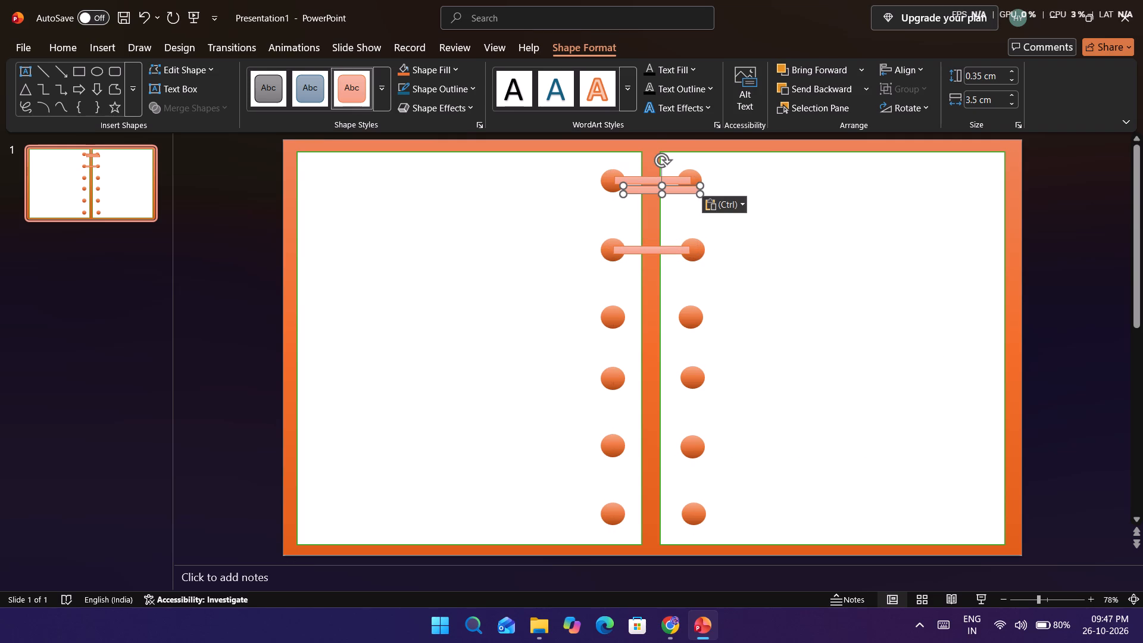
drag(652, 189, 643, 321)
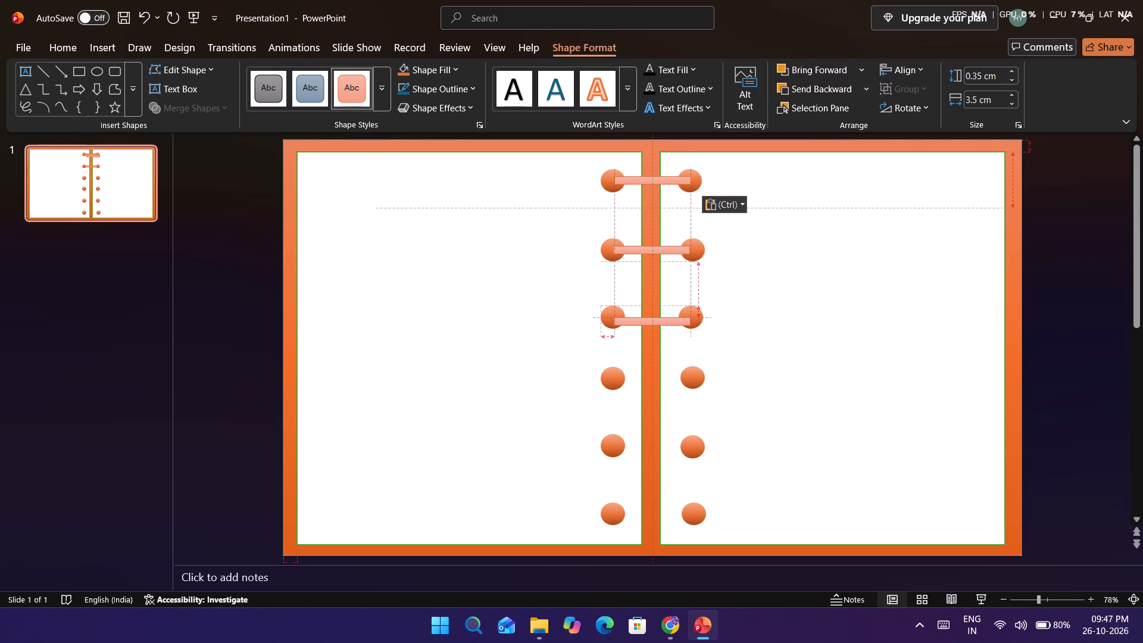
drag(643, 321, 641, 317)
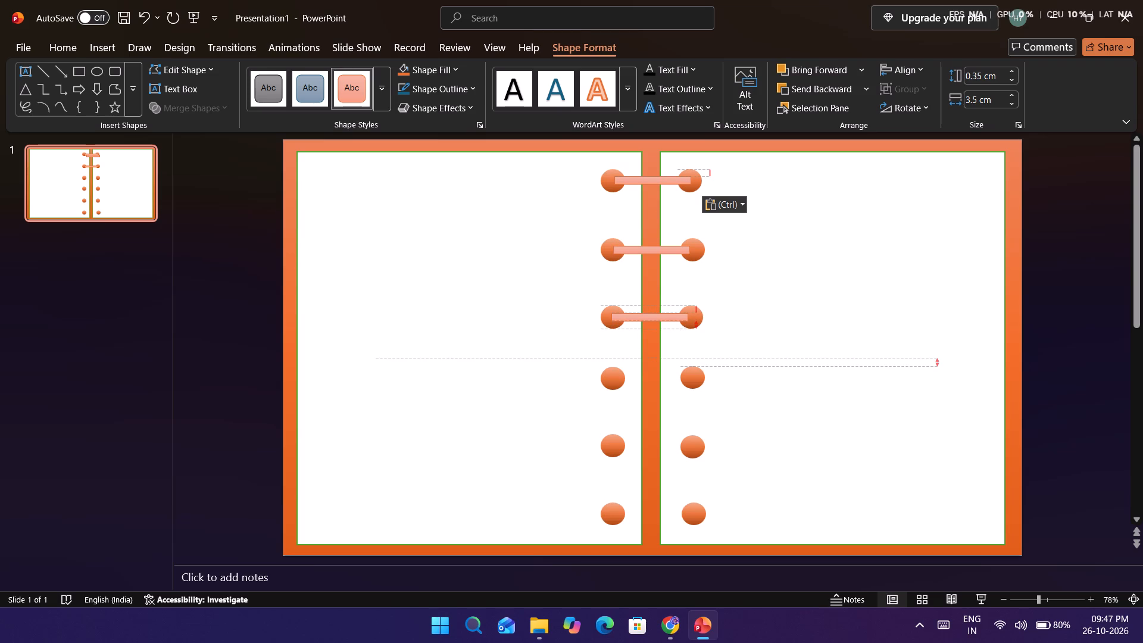
drag(641, 317, 644, 316)
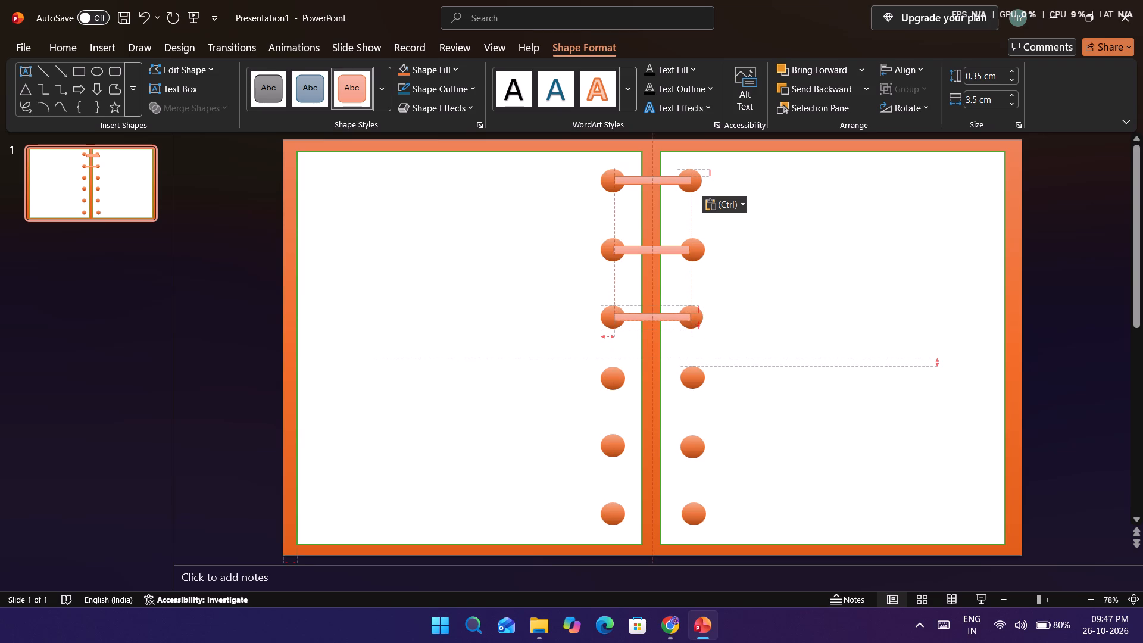
drag(644, 316, 643, 315)
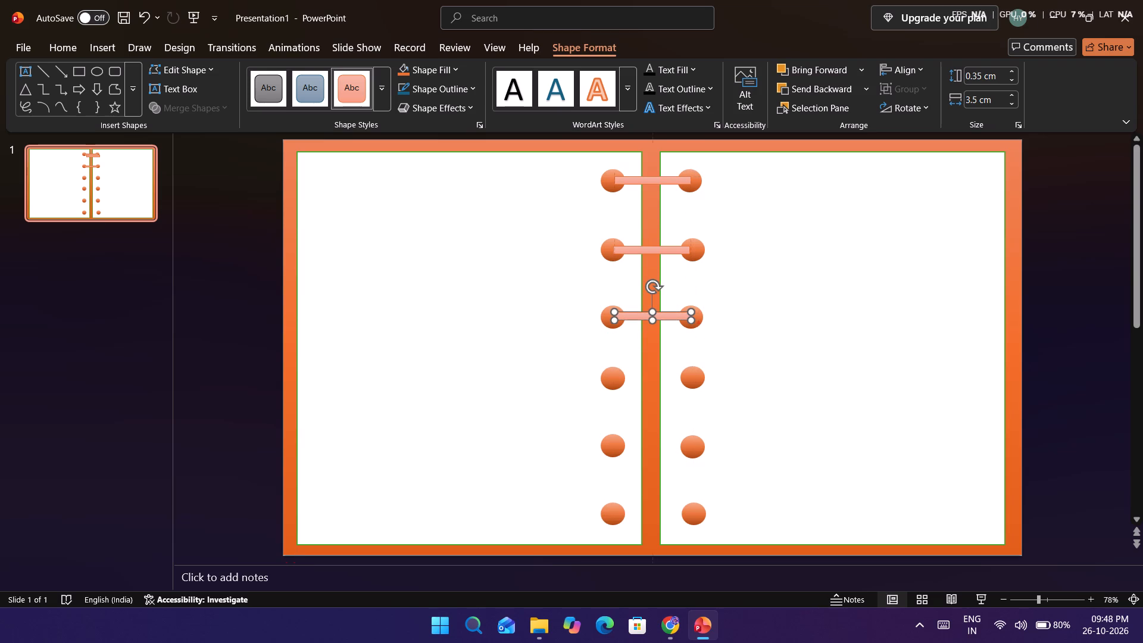
Paste another light orange bar and position it across the gap to join the fourth row of circles.
key(ctrl+v)
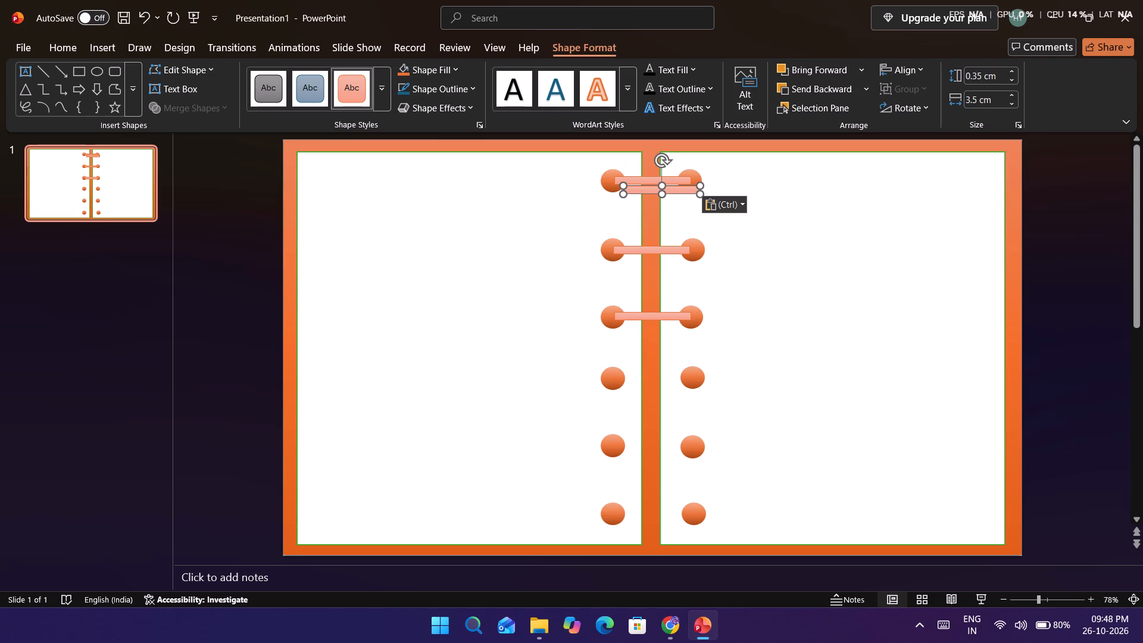
drag(650, 190, 644, 361)
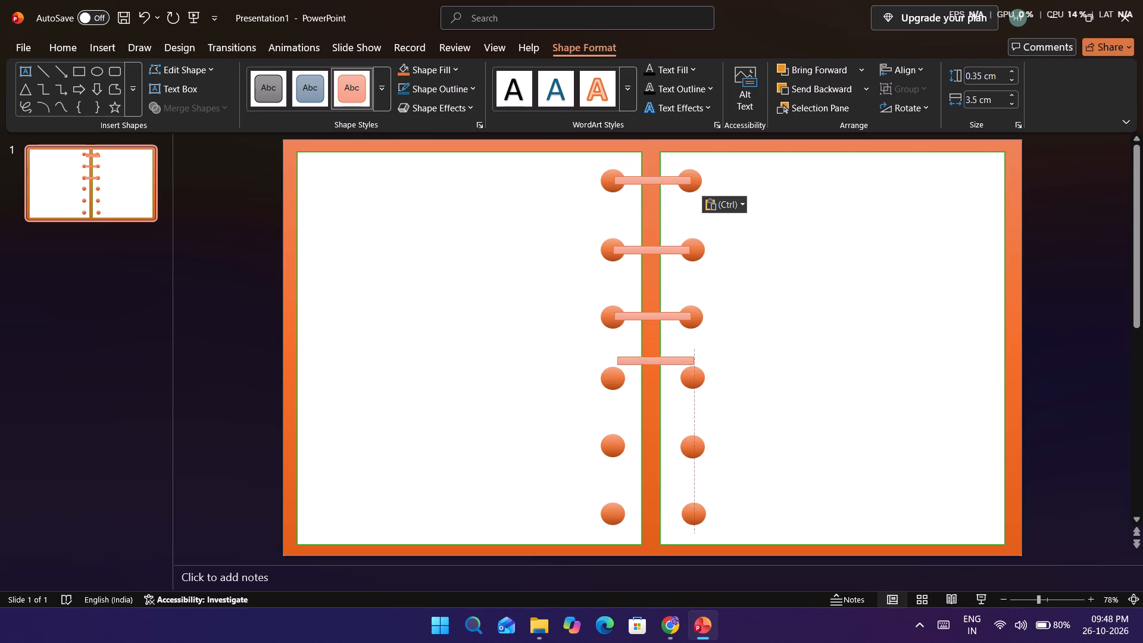
drag(644, 361, 641, 377)
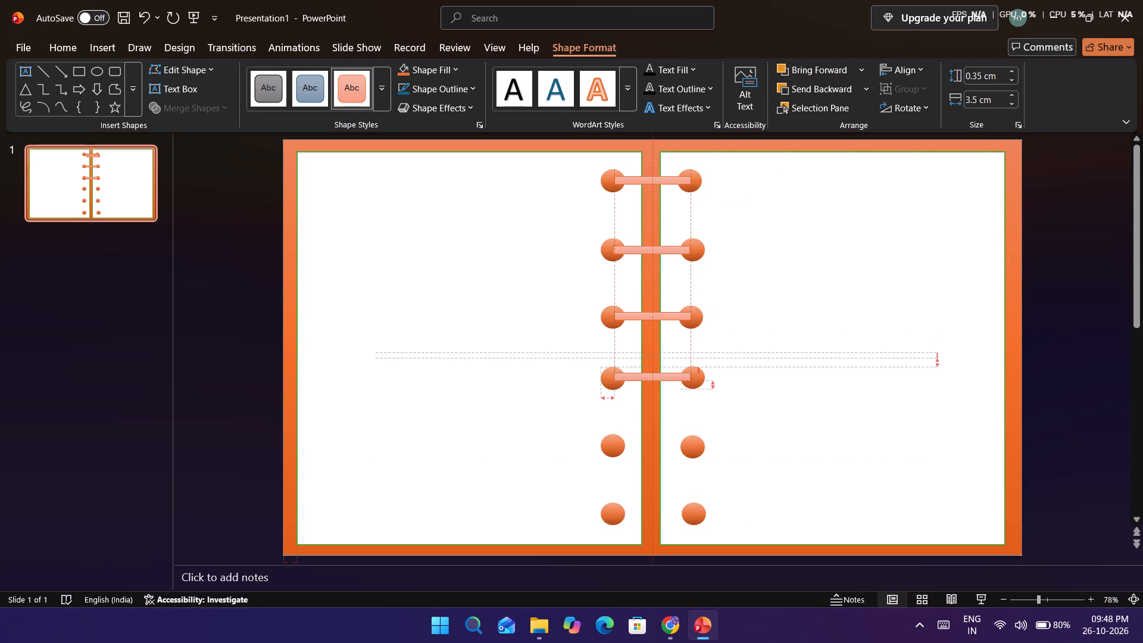
Paste another light orange bar and position it across the gap to join the fifth row of circles.
key(ctrl+v)
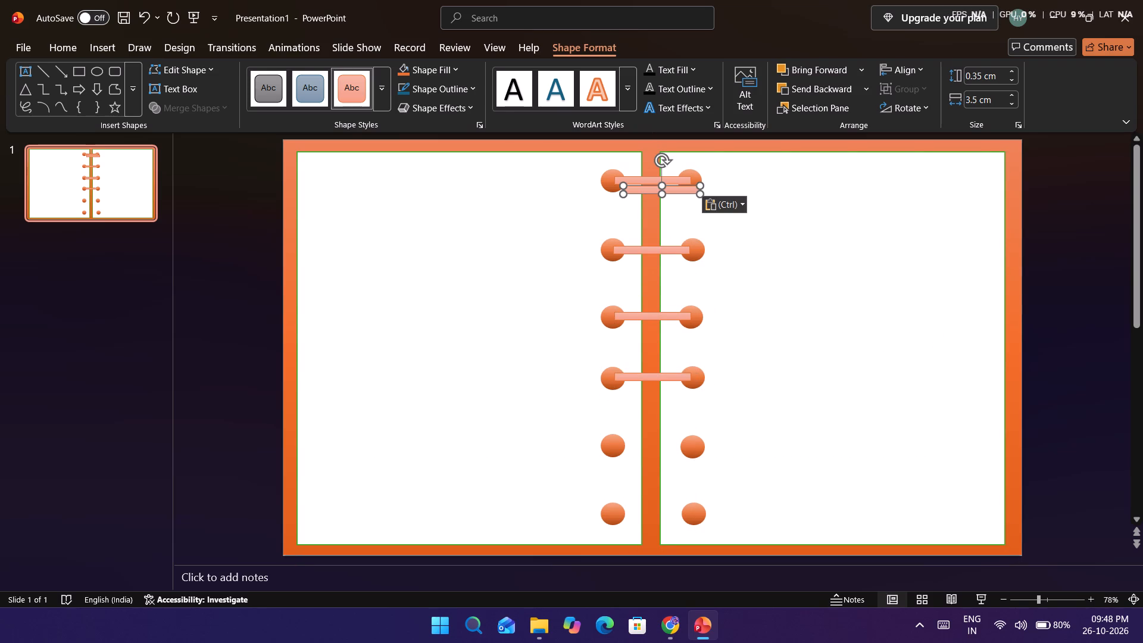
drag(648, 192, 638, 448)
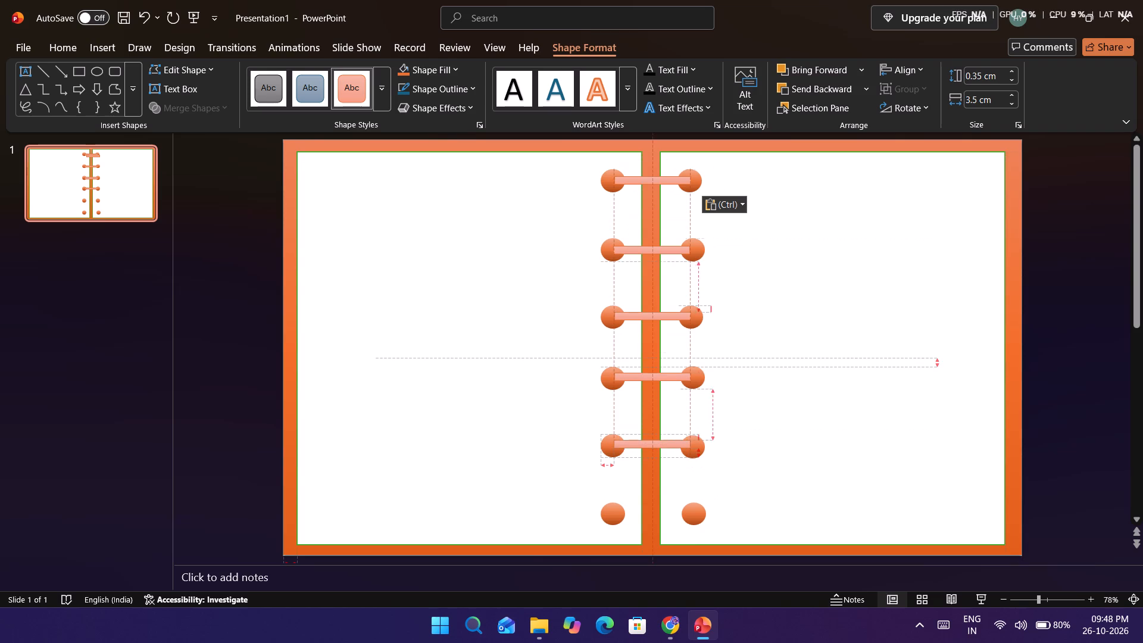
drag(638, 448, 636, 449)
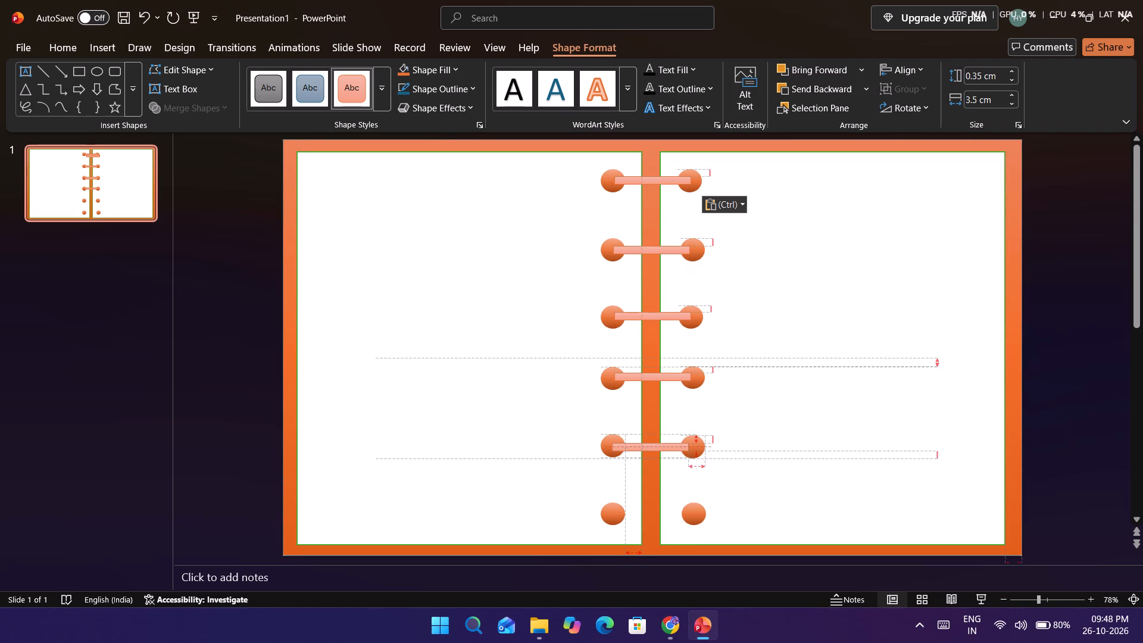
drag(636, 449, 638, 446)
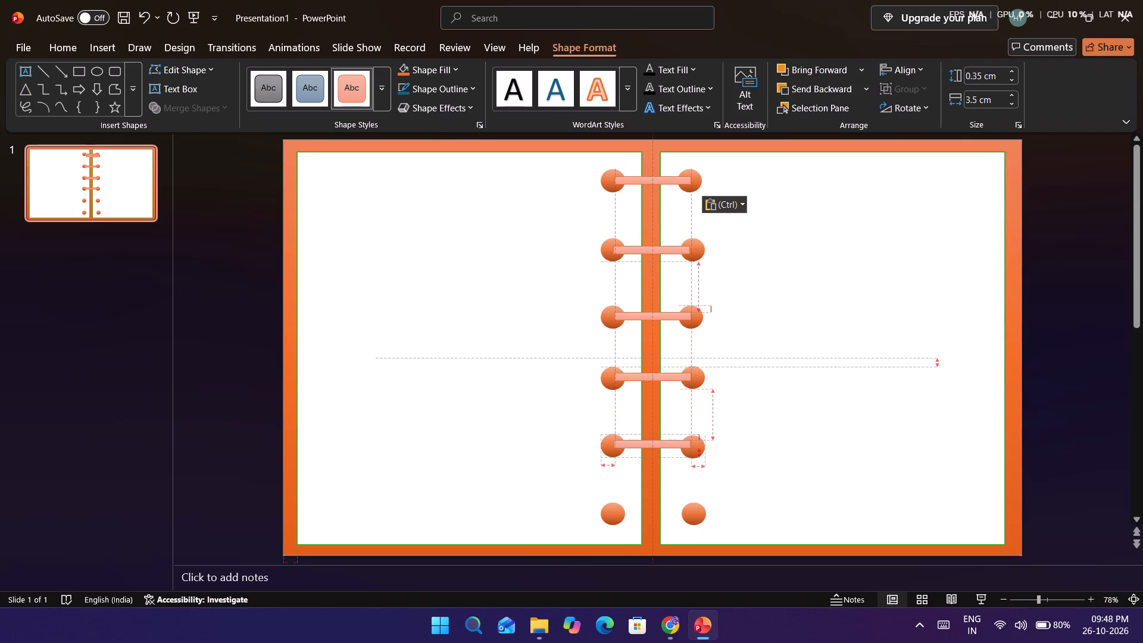
drag(638, 446, 638, 445)
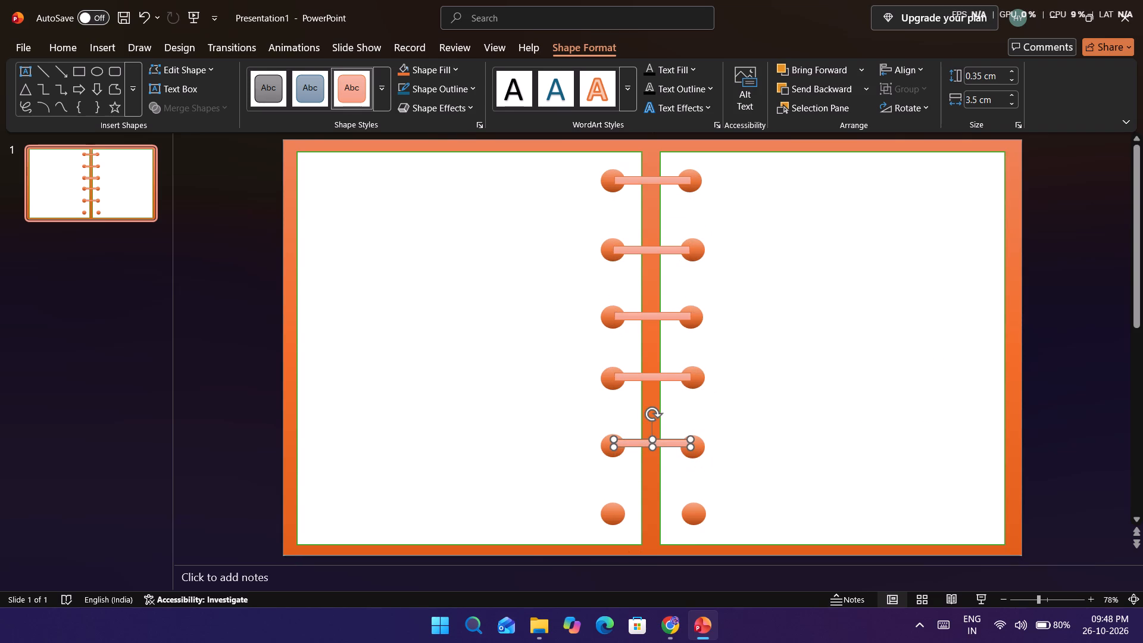
Paste another light orange bar and position it across the gap to join the sixth, bottom row of circles.
key(ctrl+v)
drag(651, 190, 633, 413)
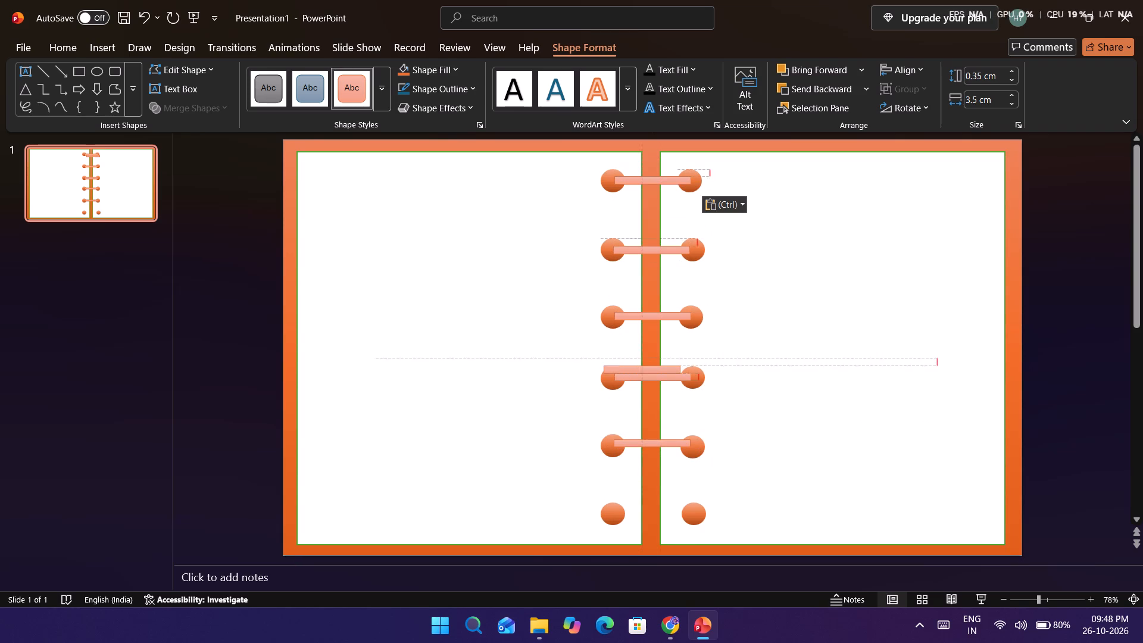
drag(633, 413, 641, 512)
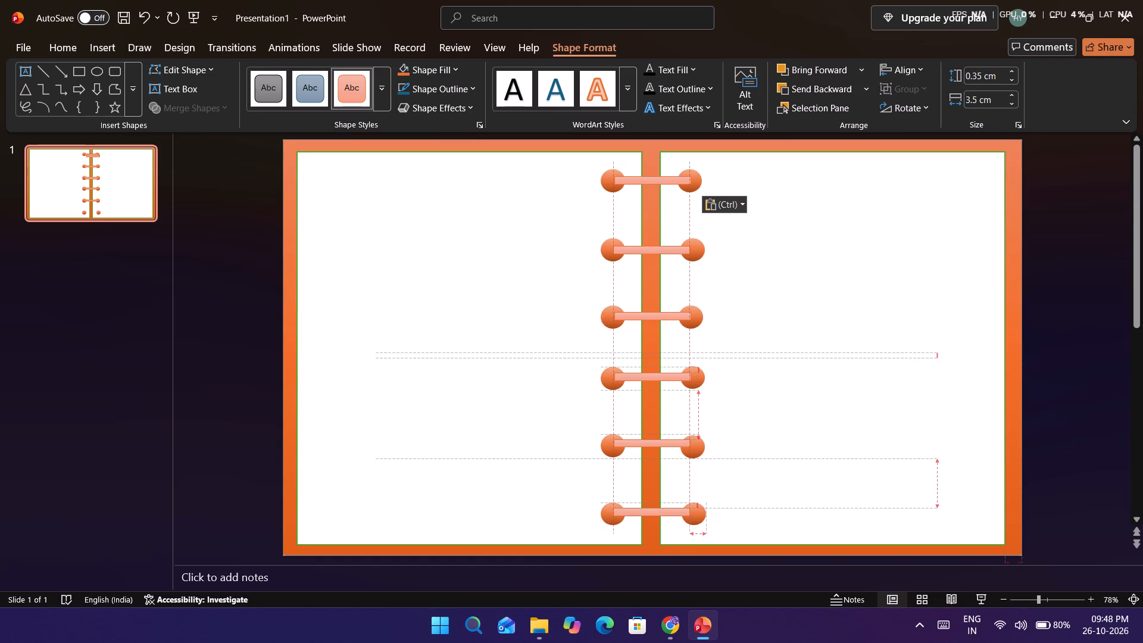
drag(641, 512, 640, 517)
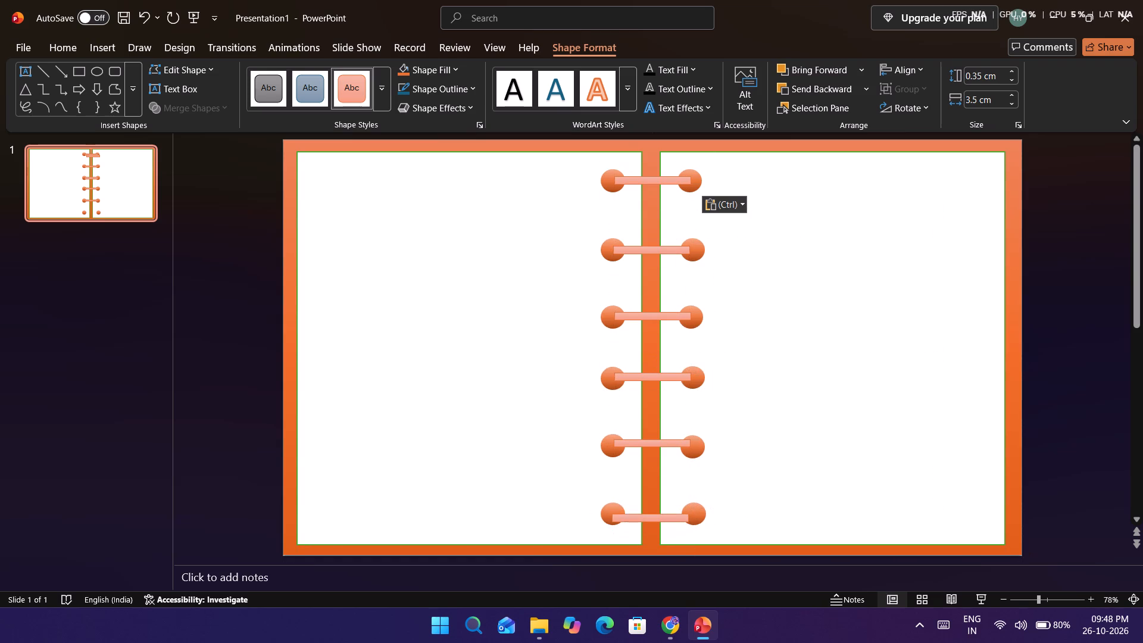
drag(640, 517, 641, 510)
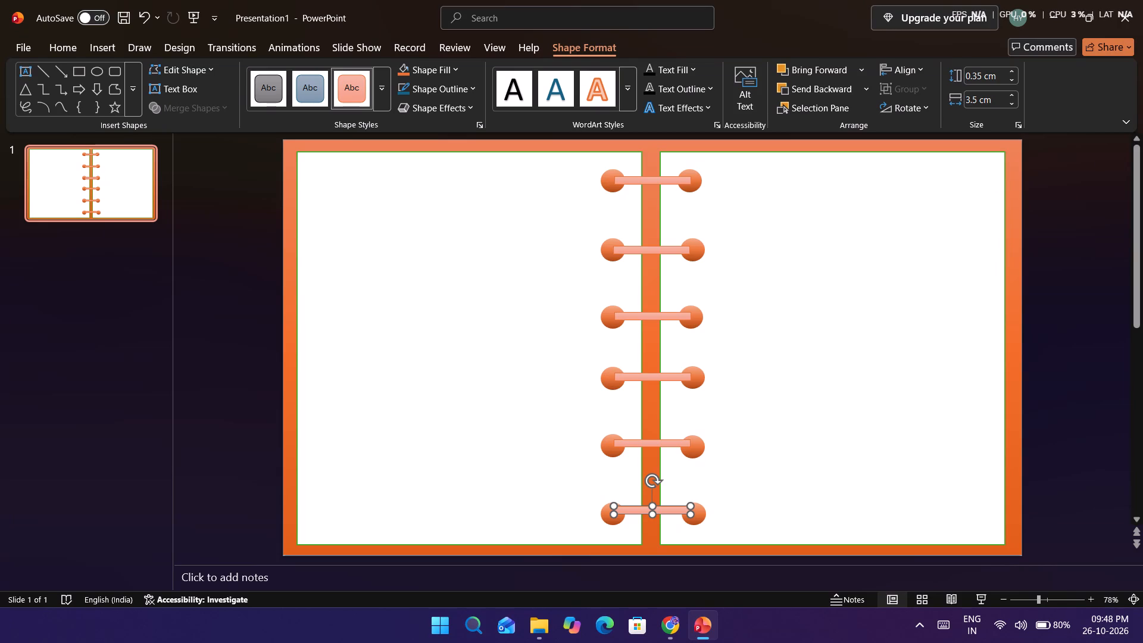
Duplicate the finished notebook slide twice to make three identical slides.
right_click(127, 175)
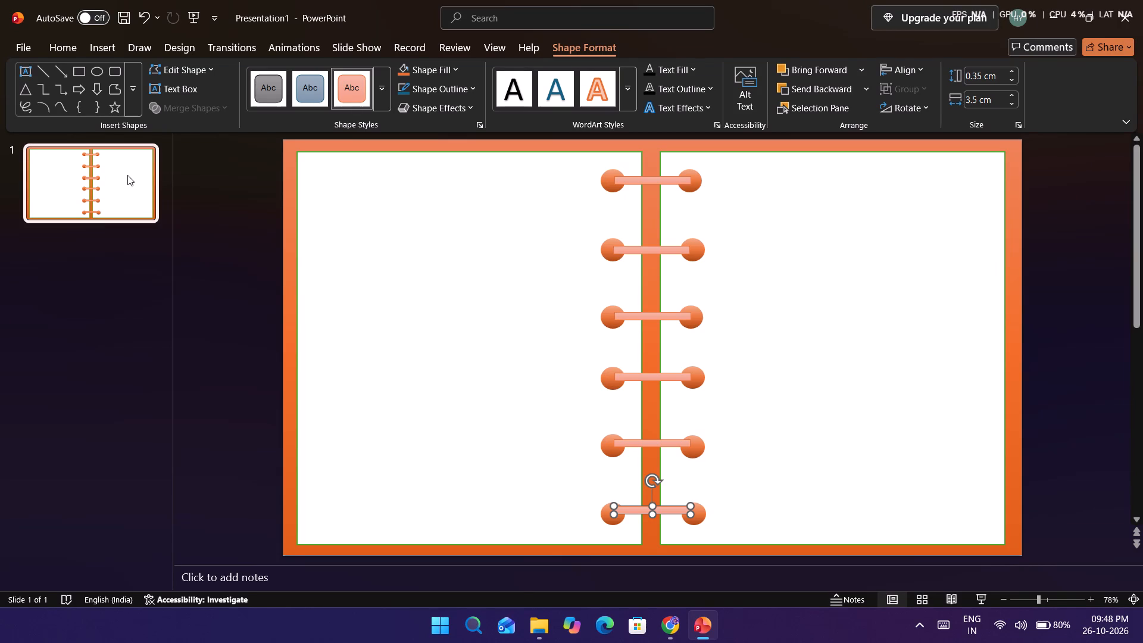
click(216, 352)
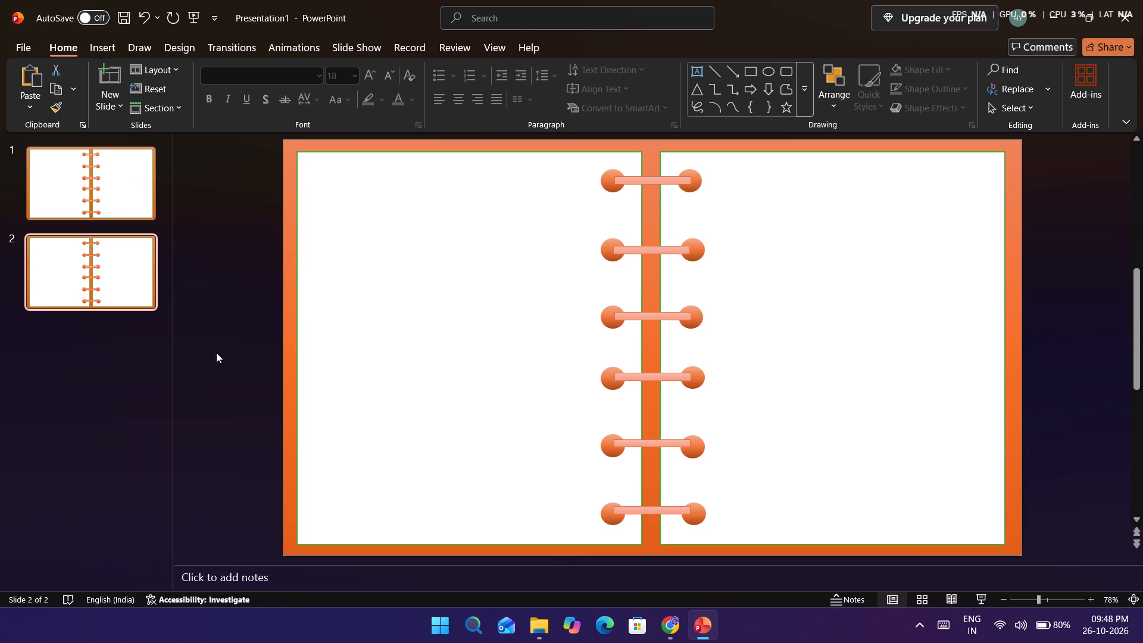
click(104, 280)
right_click(104, 280)
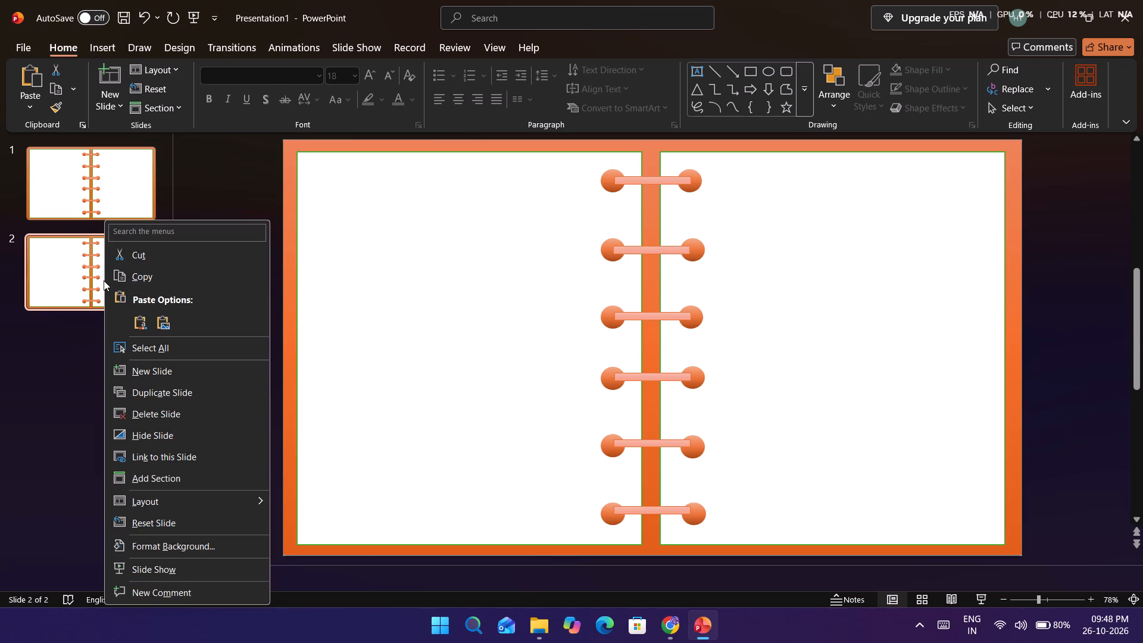
click(160, 397)
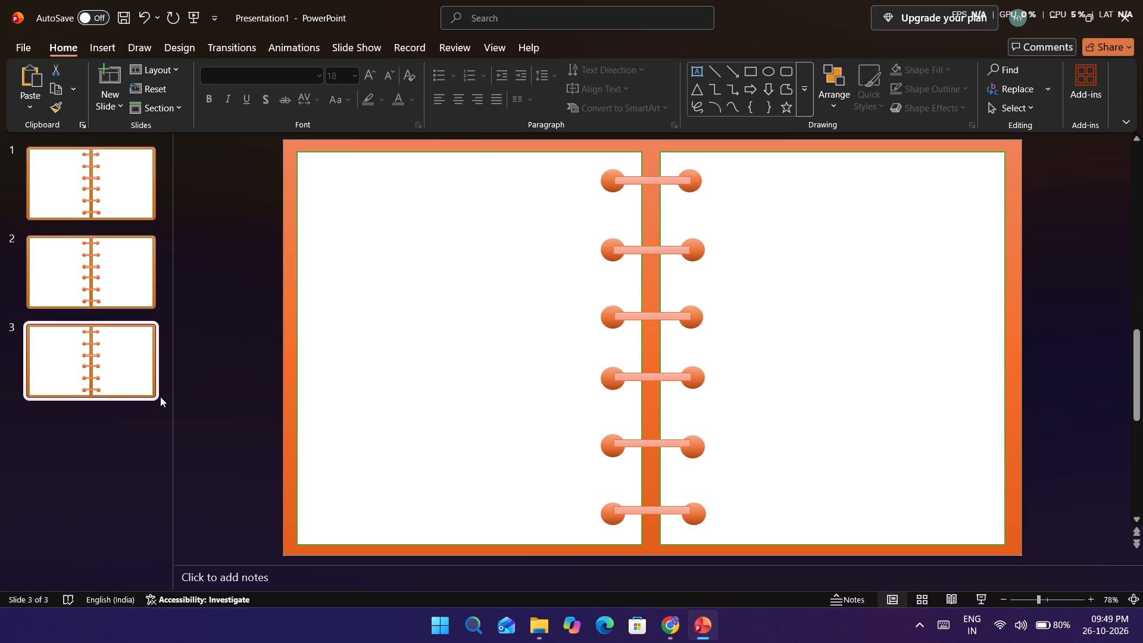
Insert the recent picture katewinslet.webp from this device onto slide 3.
click(382, 217)
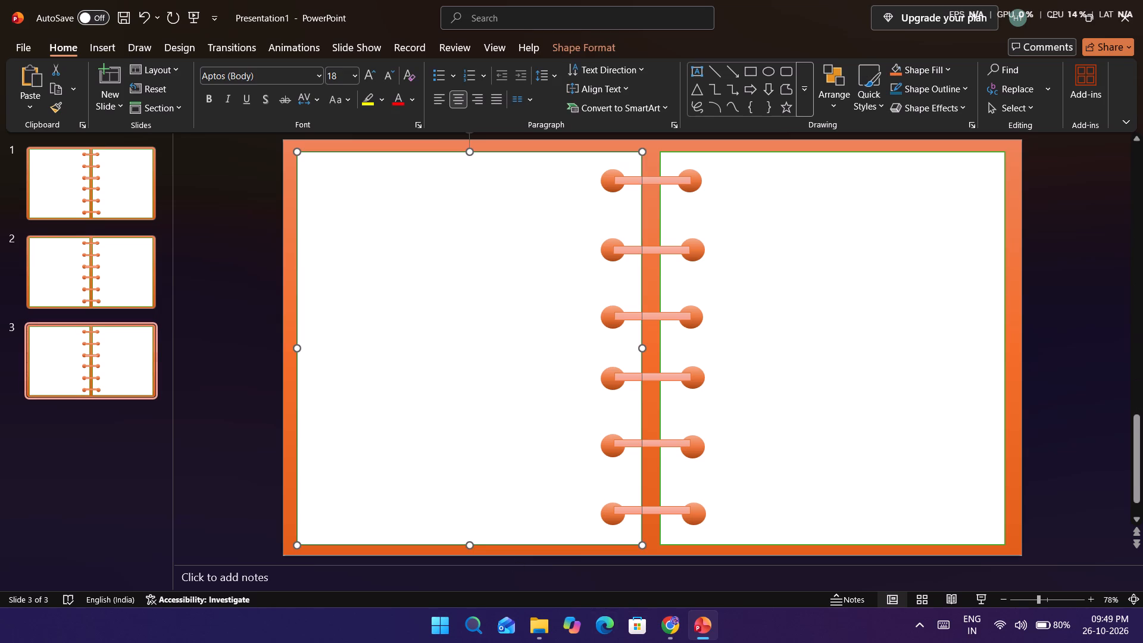
click(108, 42)
click(113, 91)
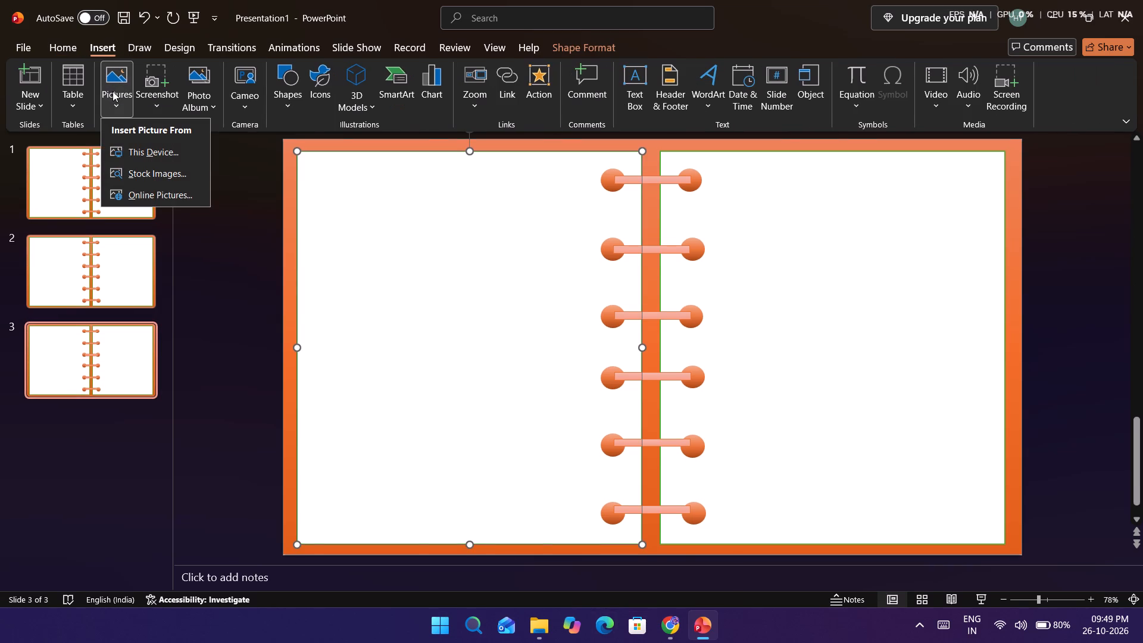
click(129, 160)
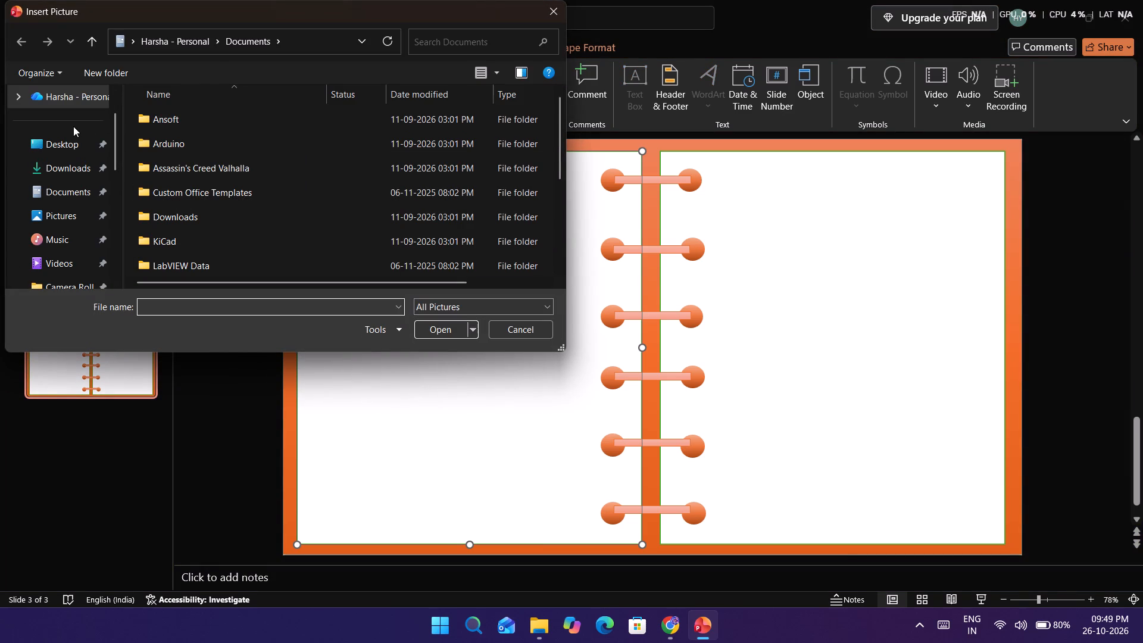
scroll(236, 183, down, 5)
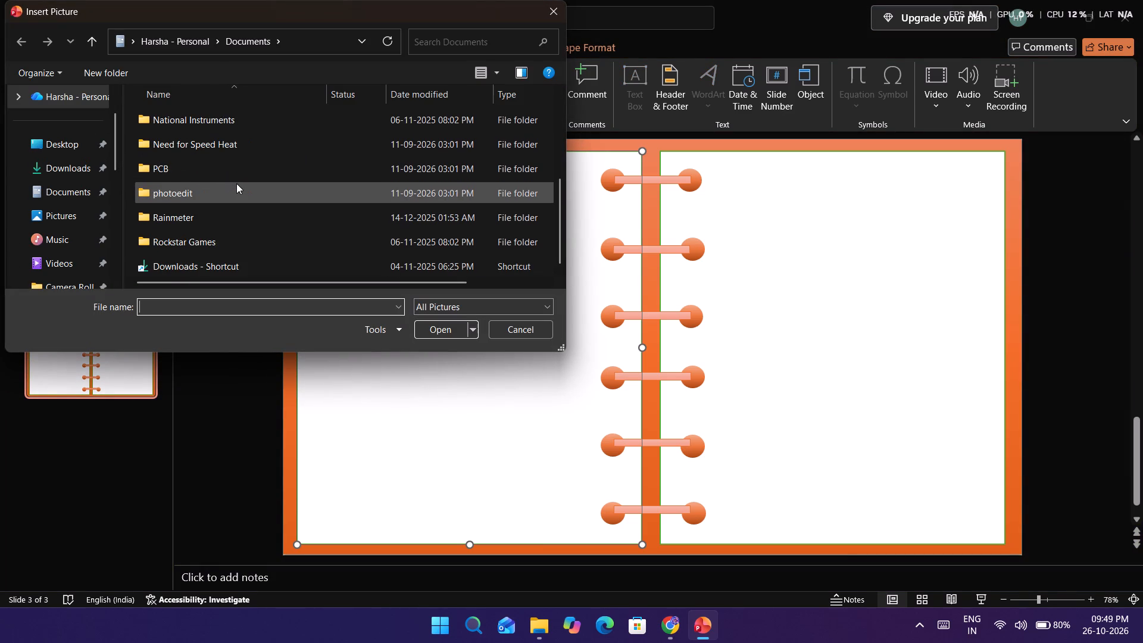
scroll(236, 183, up, 8)
scroll(54, 129, up, 2)
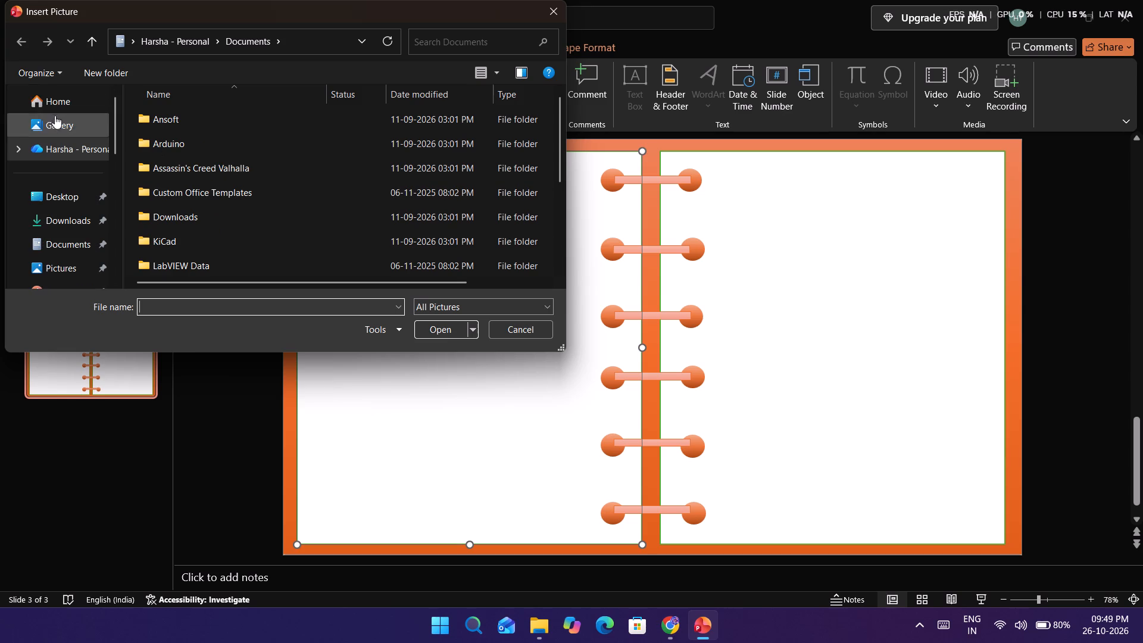
click(57, 97)
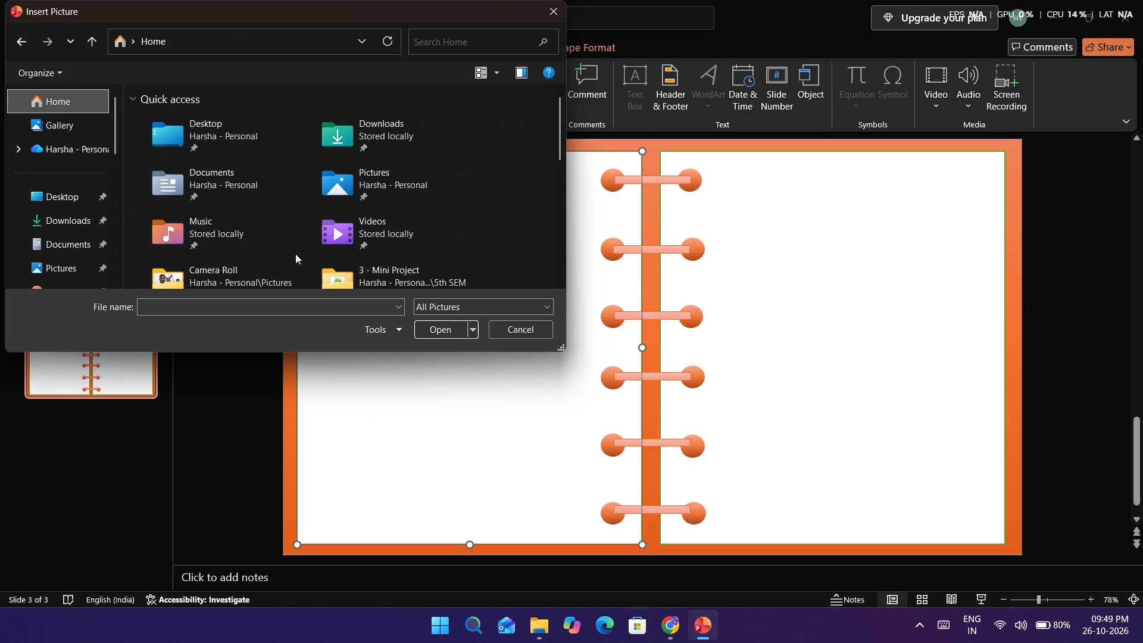
scroll(295, 254, down, 1)
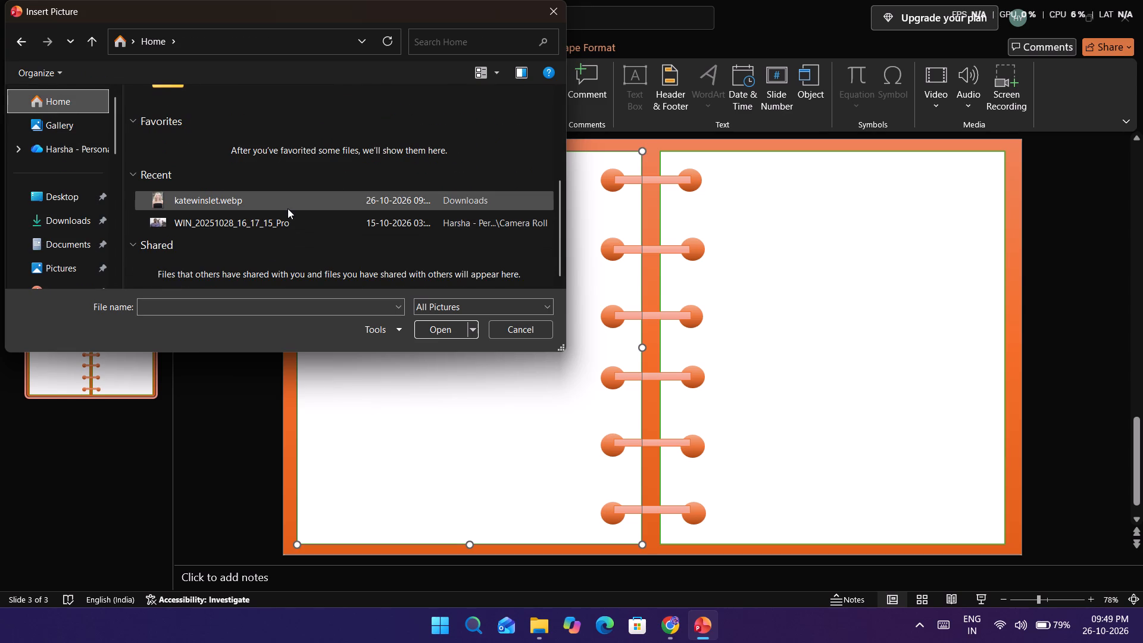
click(288, 208)
click(415, 329)
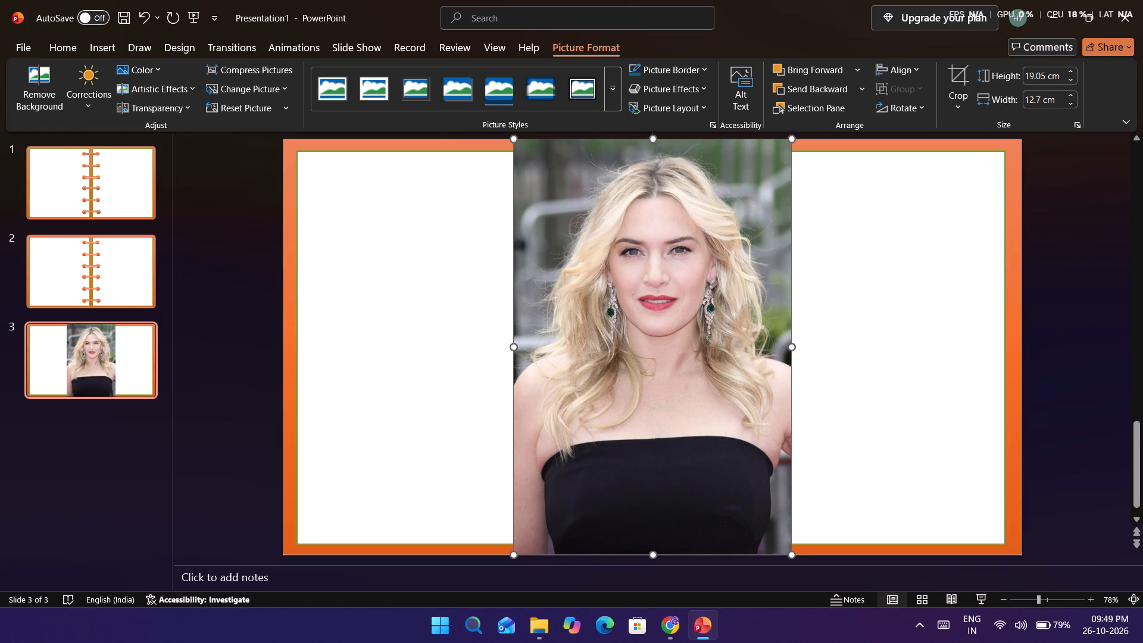
Shrink the Kate Winslet picture to about 16.45 cm by 10.97 cm and place it within the notebook's left page.
drag(792, 557, 757, 444)
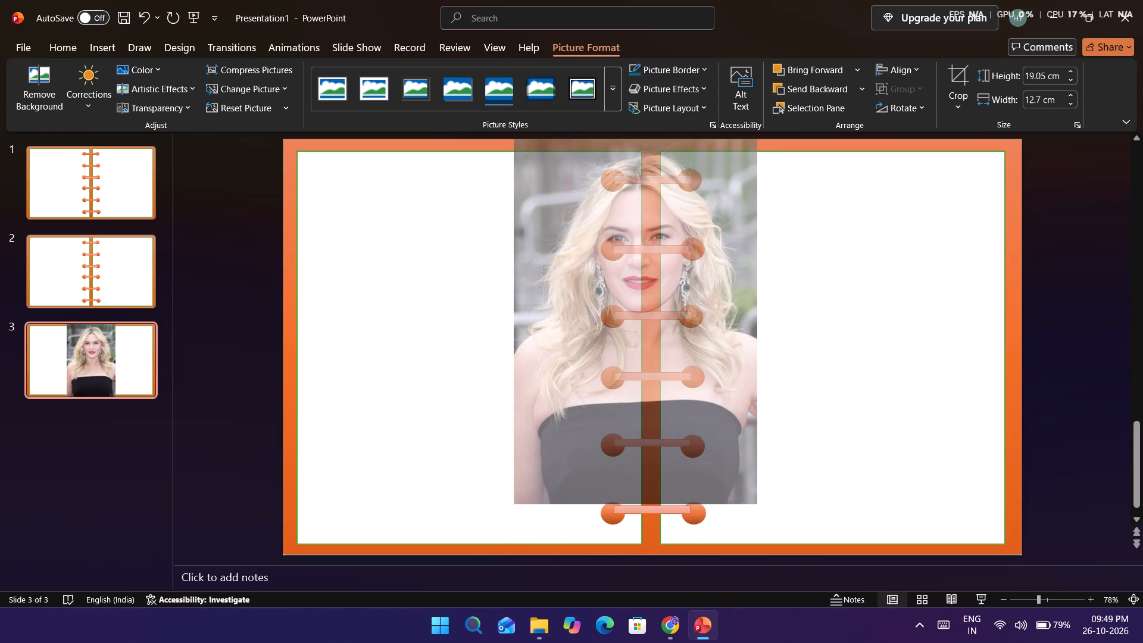
drag(757, 444, 752, 441)
drag(646, 335, 517, 367)
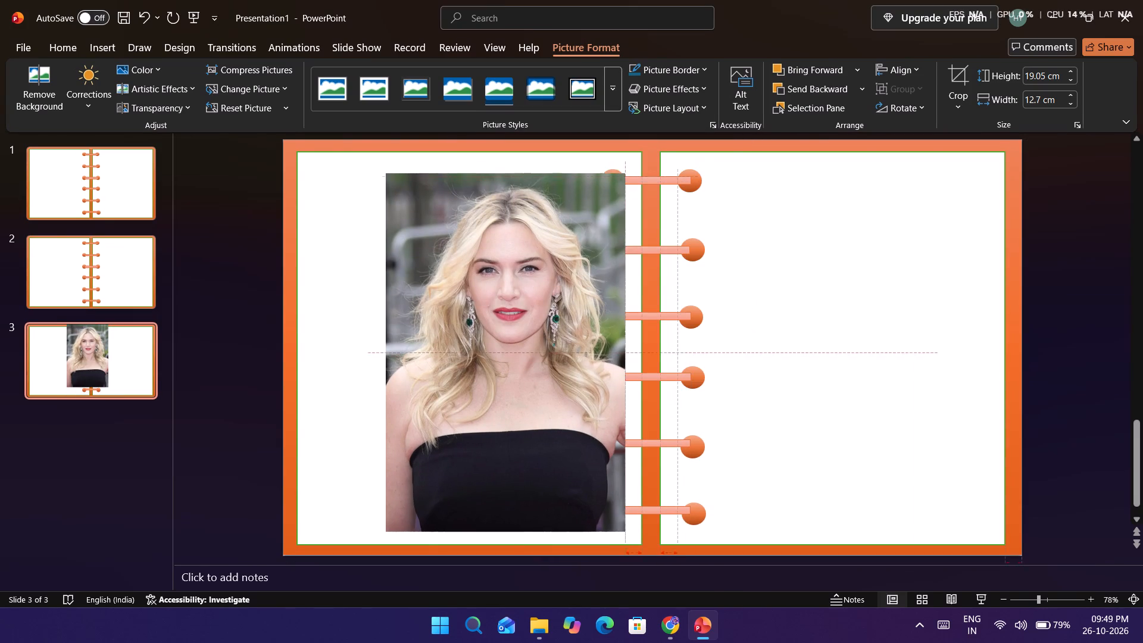
drag(517, 367, 470, 360)
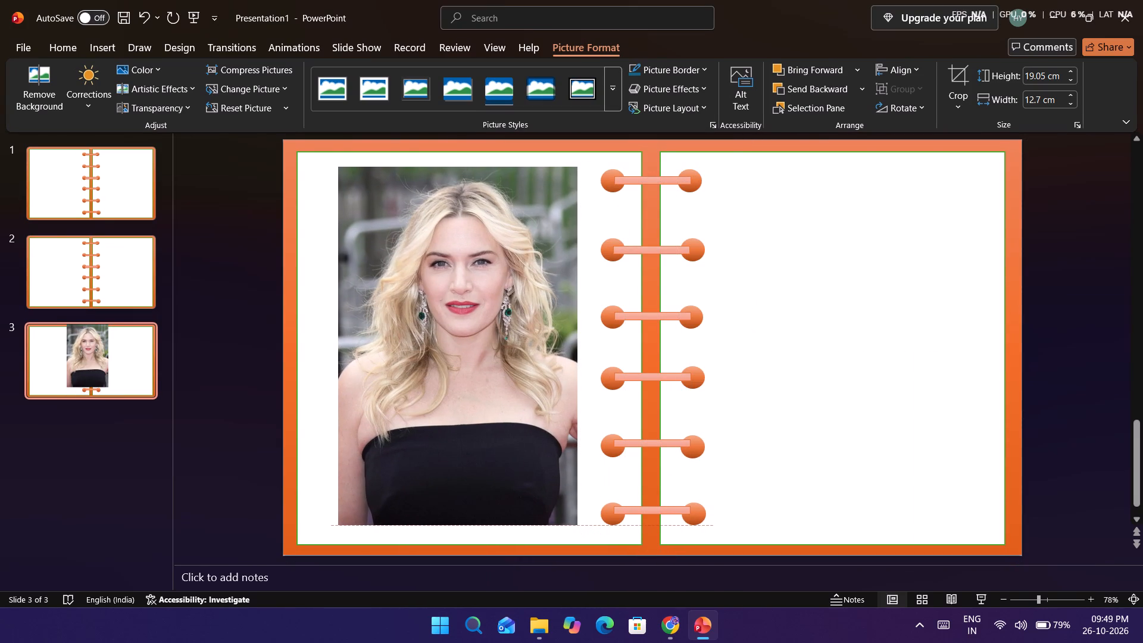
drag(470, 360, 472, 358)
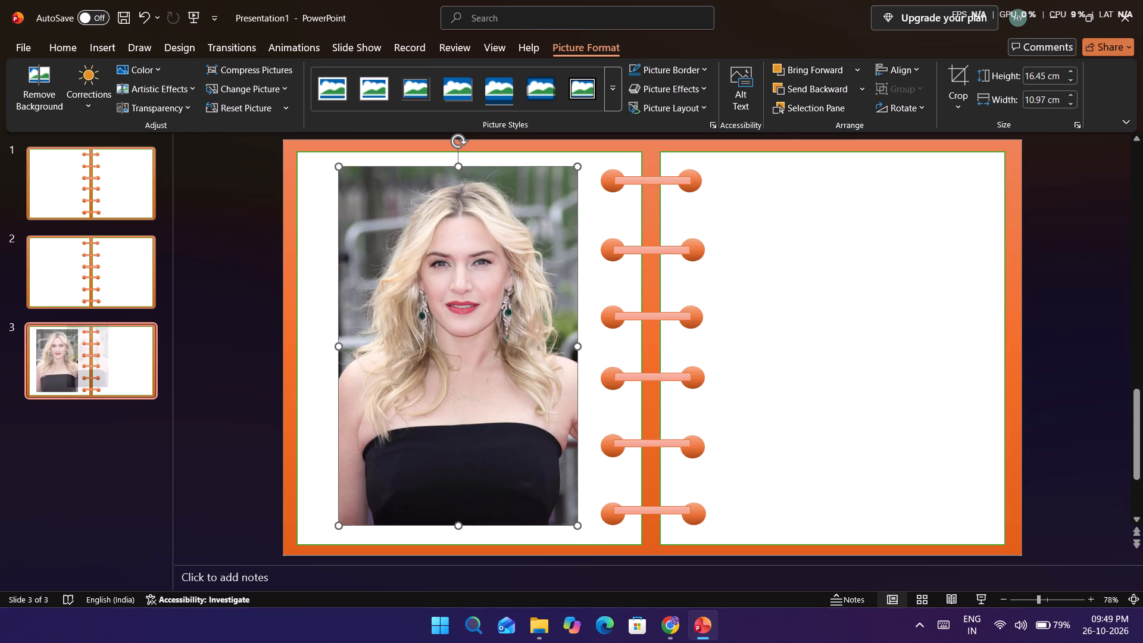
Apply the Content with Caption layout to slide 3 and select the notebook's blank right page.
click(823, 274)
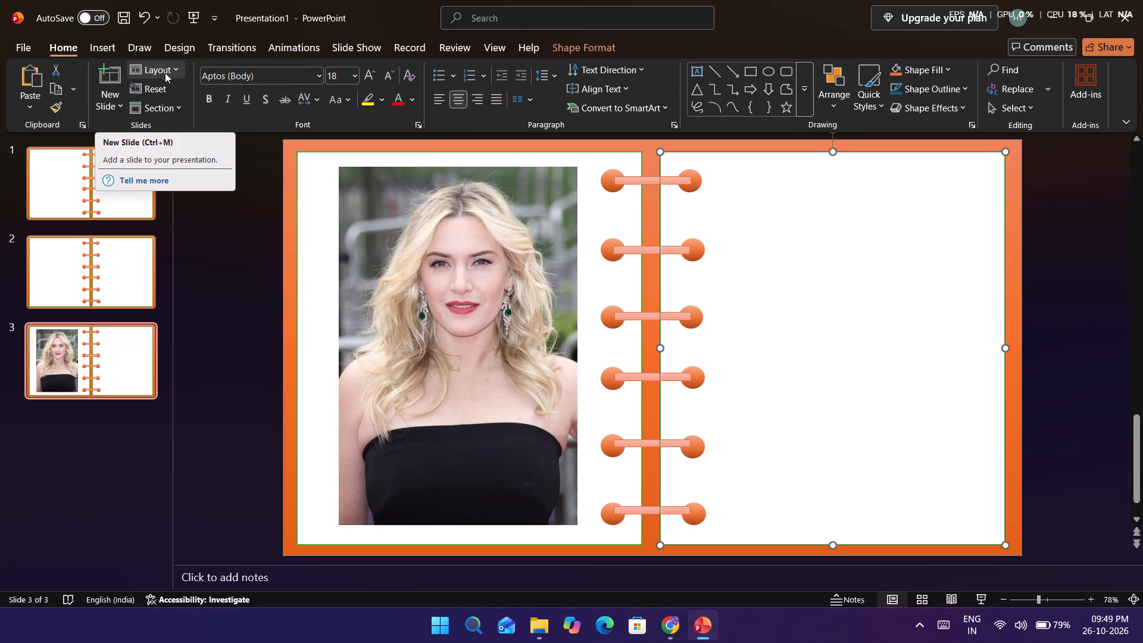
click(100, 45)
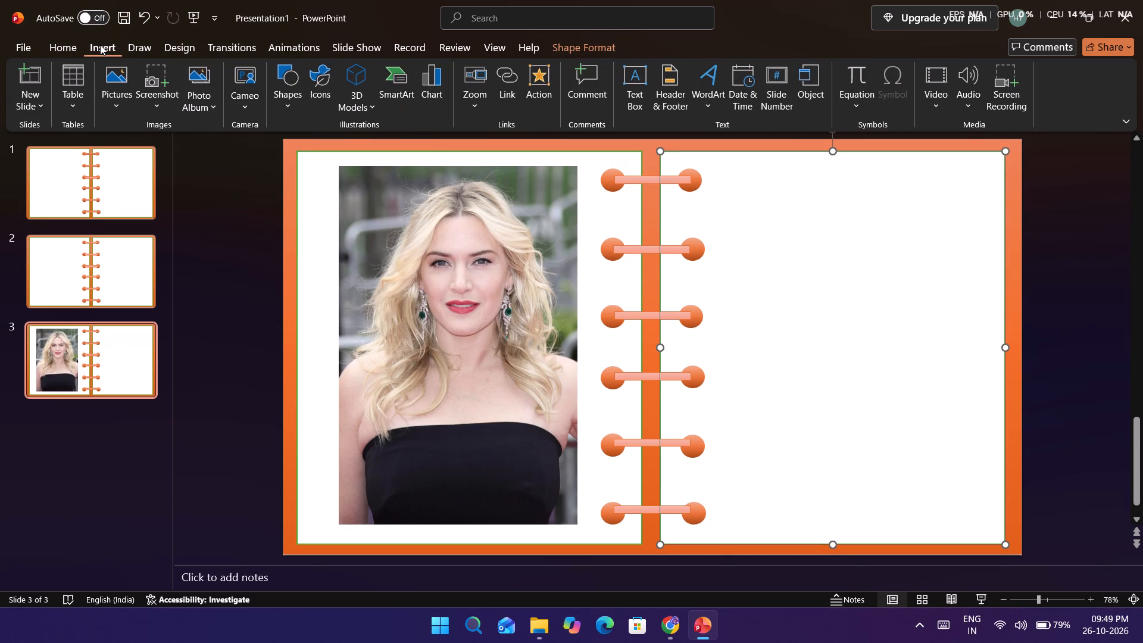
click(73, 45)
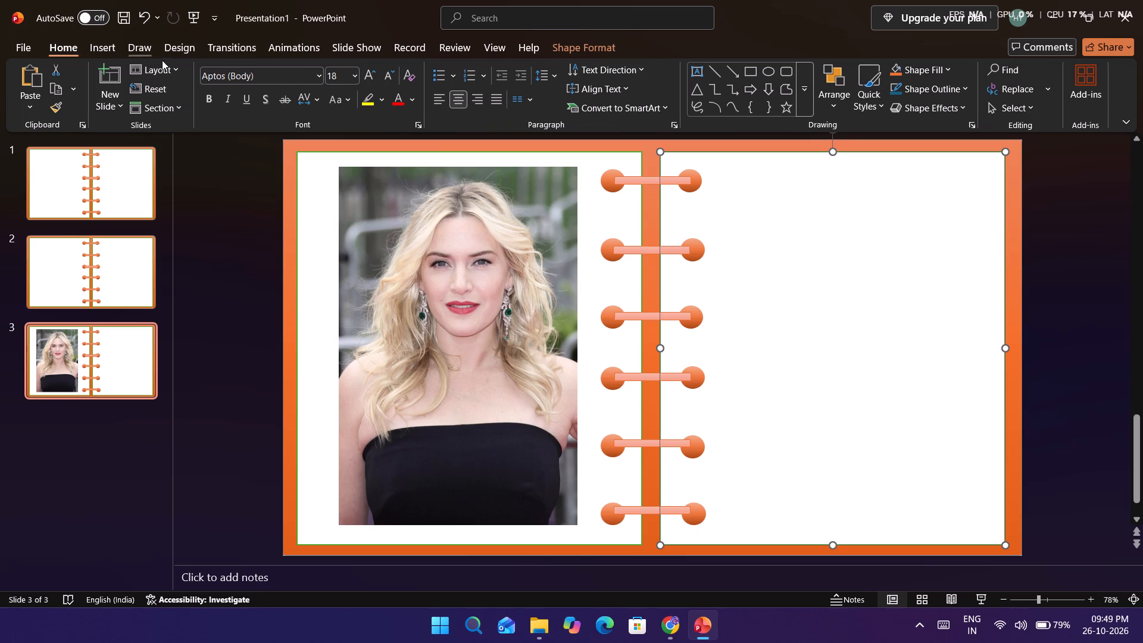
click(174, 65)
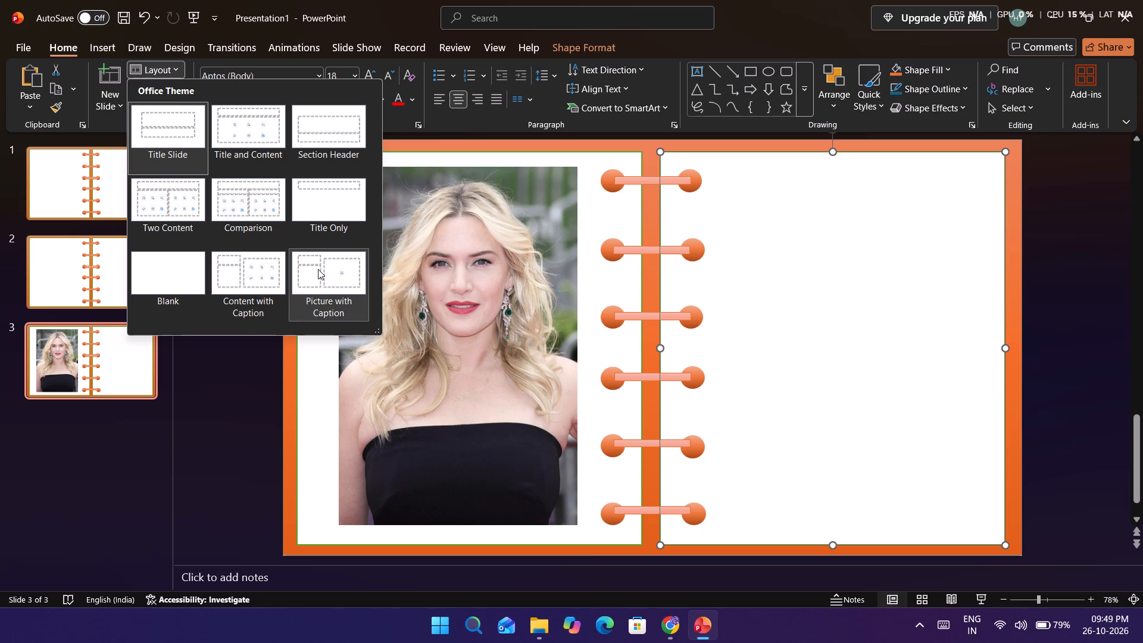
click(234, 270)
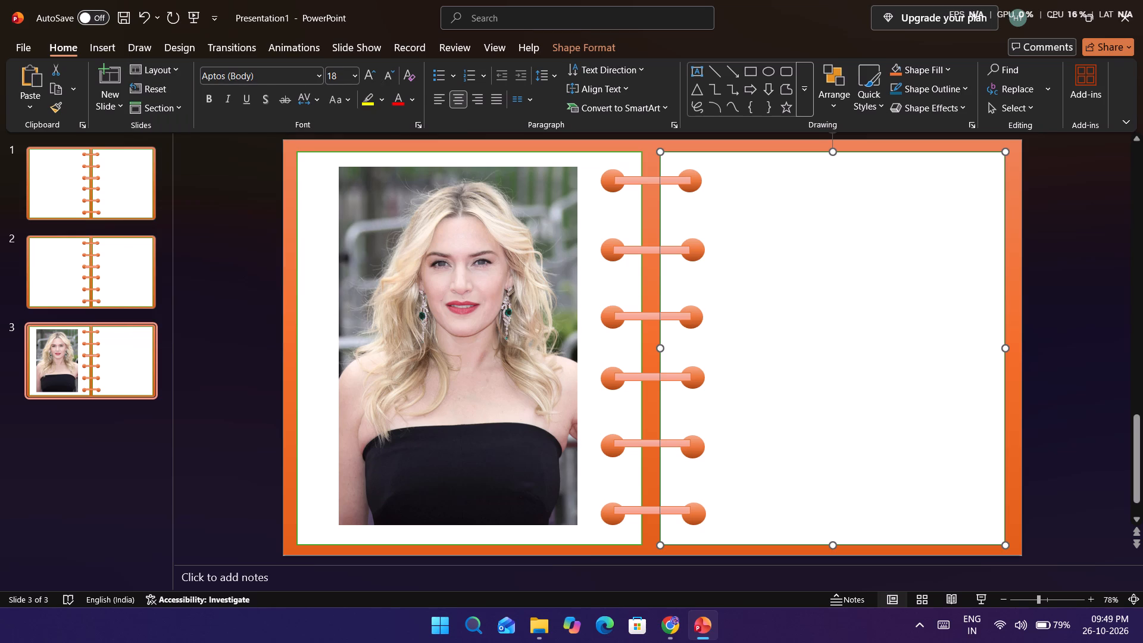
click(798, 249)
click(790, 208)
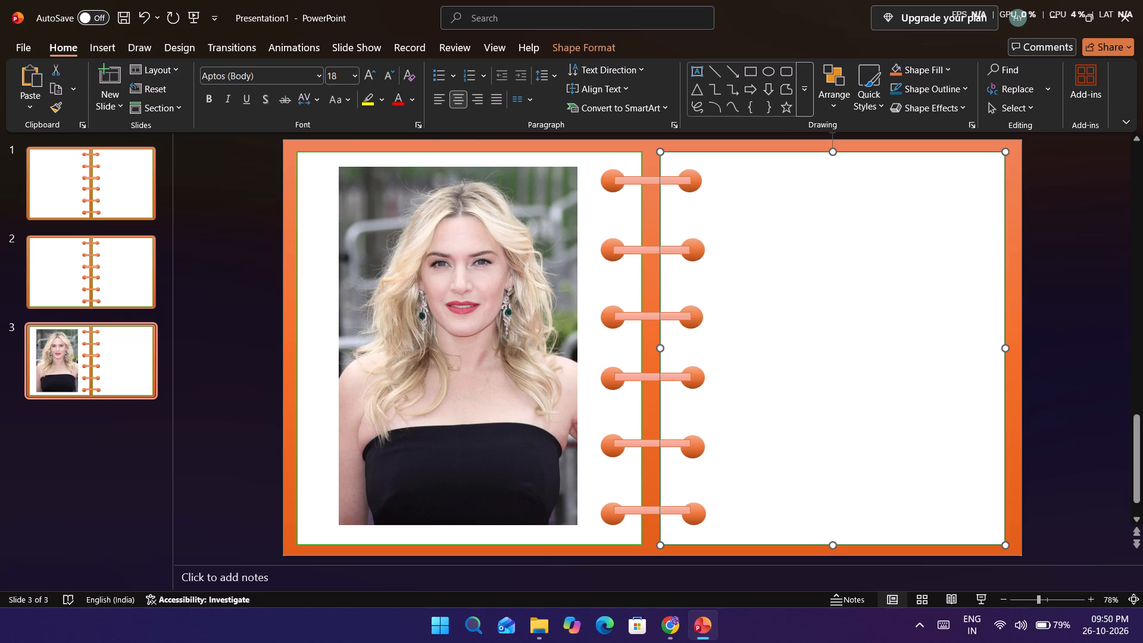
Move the slide with the Kate Winslet picture from third to first place in the presentation.
drag(103, 347, 105, 178)
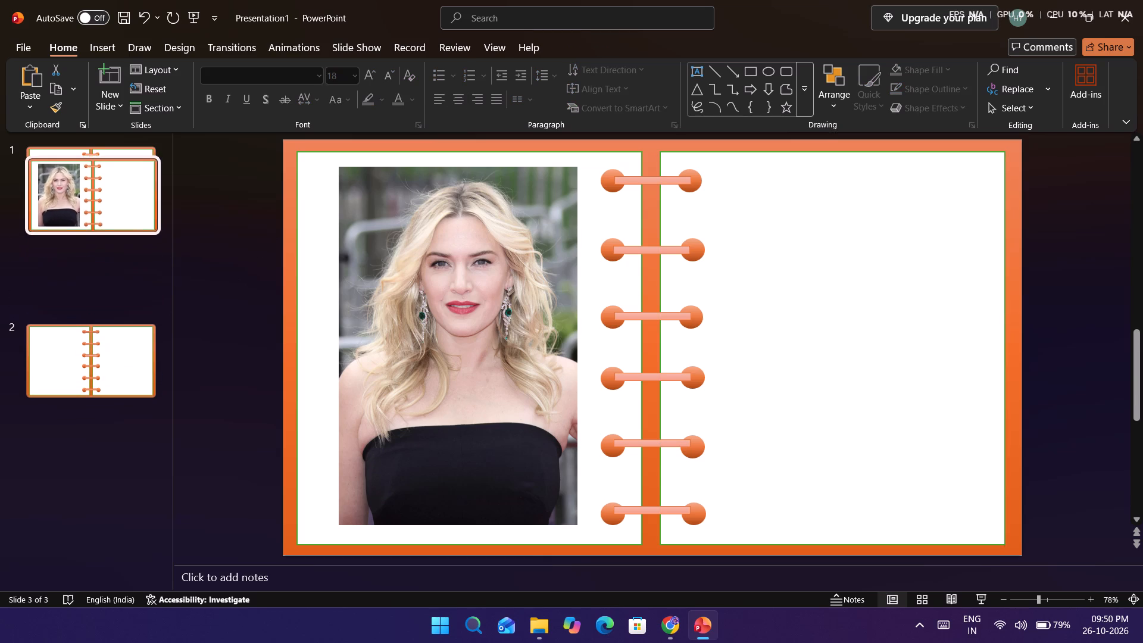
drag(105, 178, 103, 159)
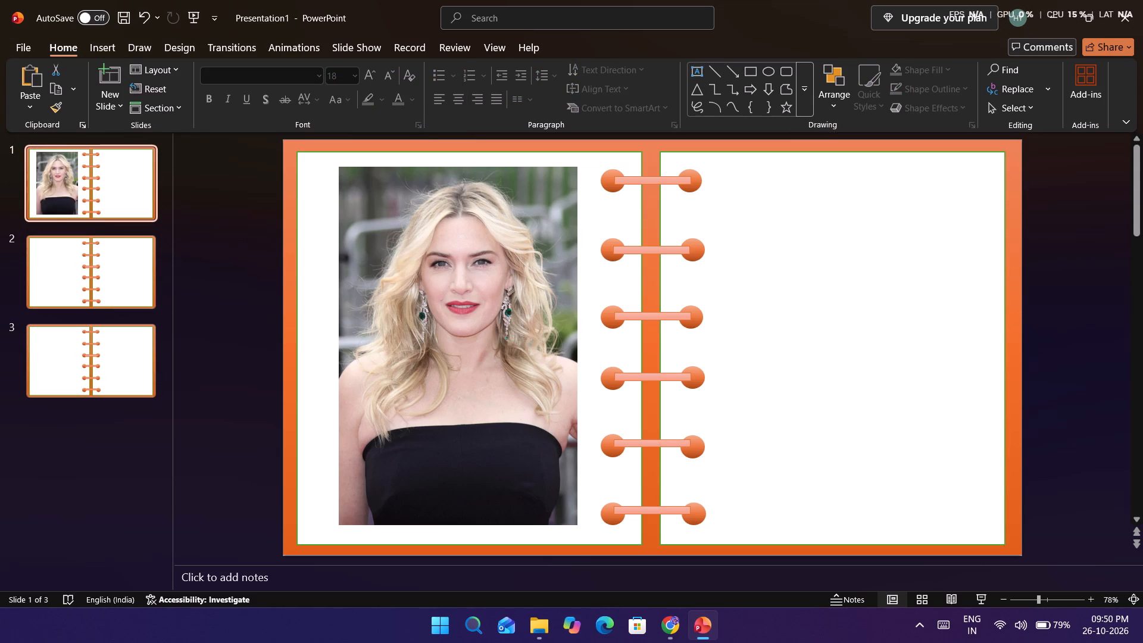
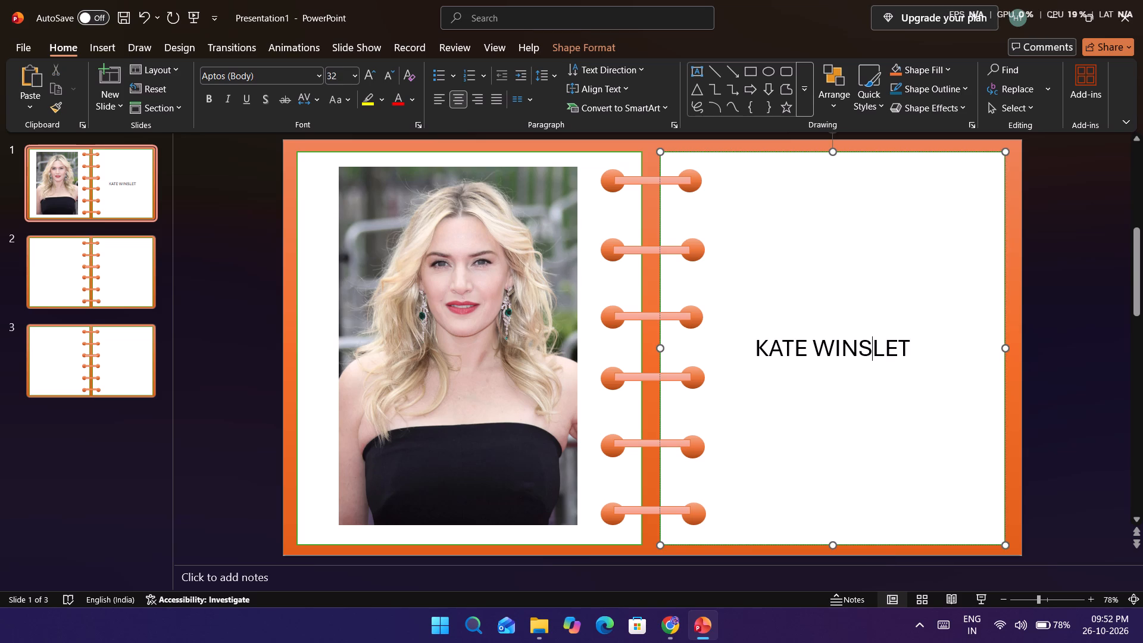
click(911, 354)
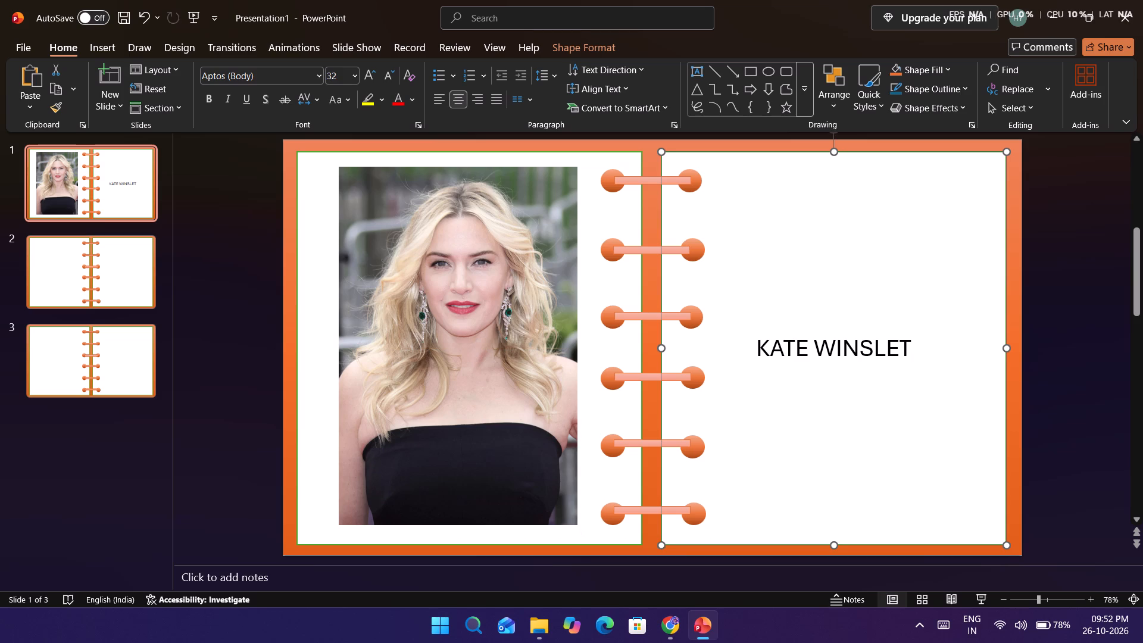
key(ctrl+z)
Delete the KATE WINSLET title from the notebook page beside the picture on slide 1.
click(894, 354)
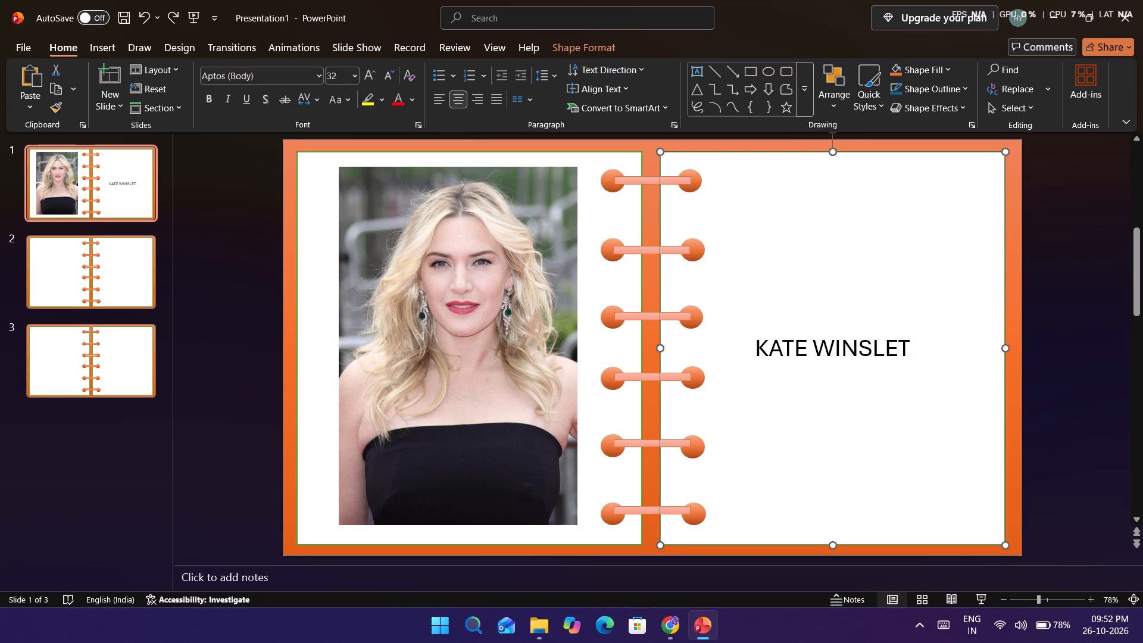
click(908, 350)
key(BackSpace)
key(BackSpace)
key(BackSpace)
key(BackSpace)
key(BackSpace)
key(BackSpace)
key(BackSpace)
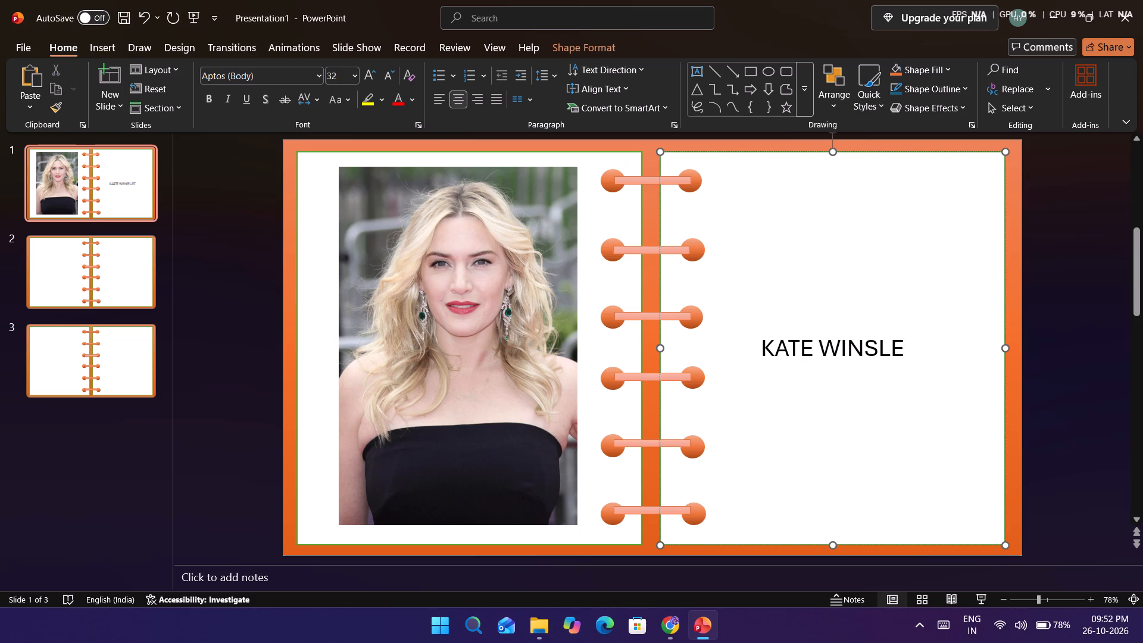
key(BackSpace)
key(BackSpace)
key(BackSpace)
key(BackSpace)
key(BackSpace)
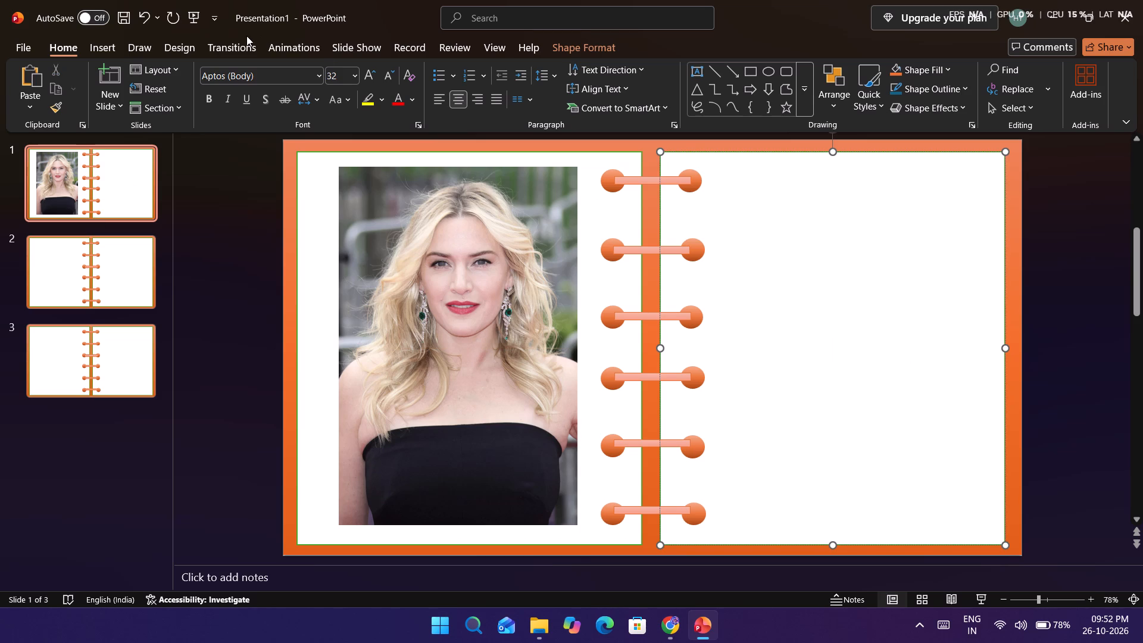
Apply the Title and Content layout to slide 1.
click(162, 68)
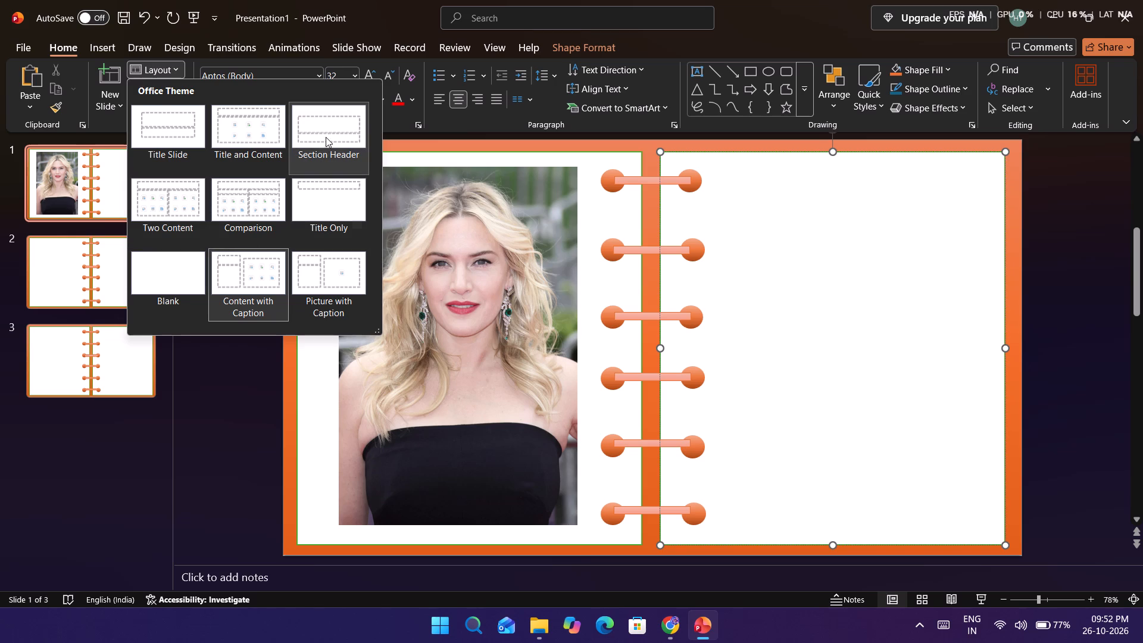
click(253, 119)
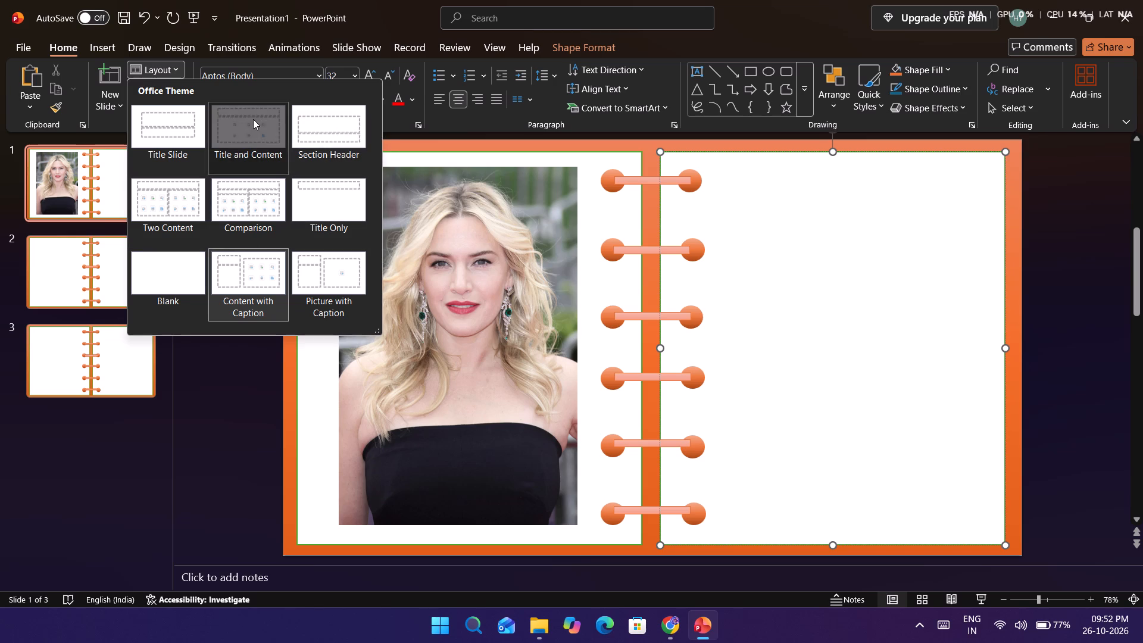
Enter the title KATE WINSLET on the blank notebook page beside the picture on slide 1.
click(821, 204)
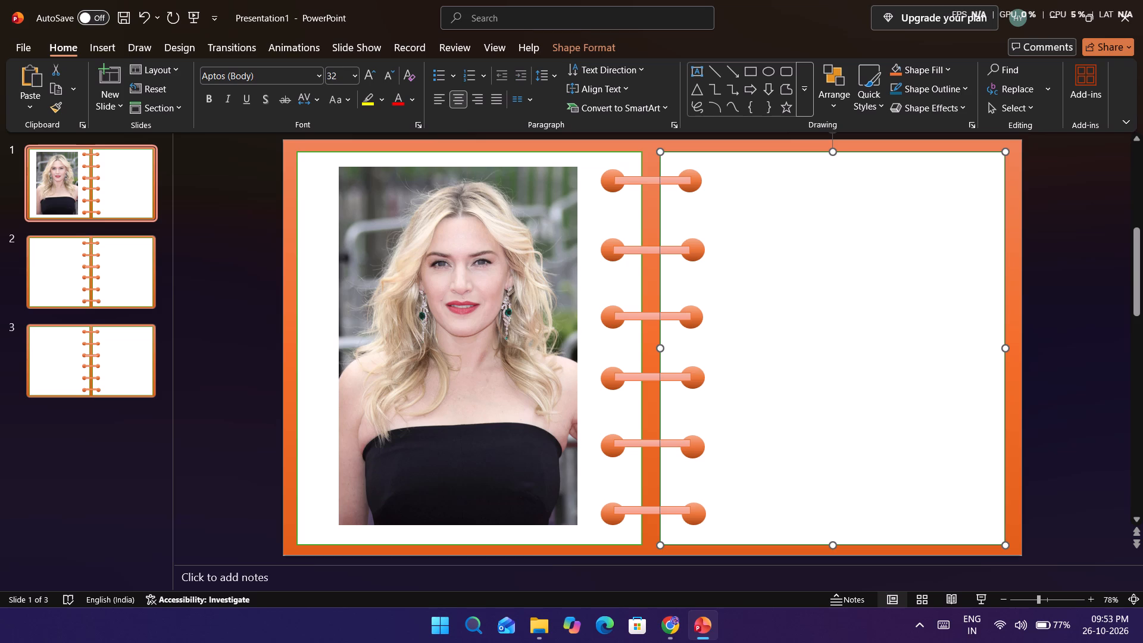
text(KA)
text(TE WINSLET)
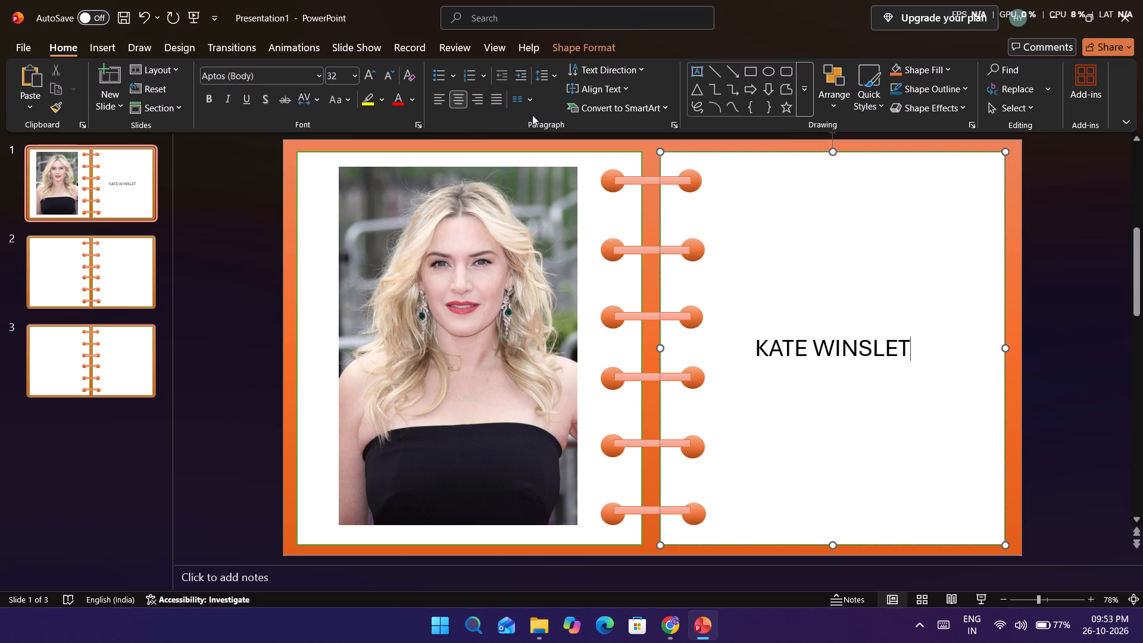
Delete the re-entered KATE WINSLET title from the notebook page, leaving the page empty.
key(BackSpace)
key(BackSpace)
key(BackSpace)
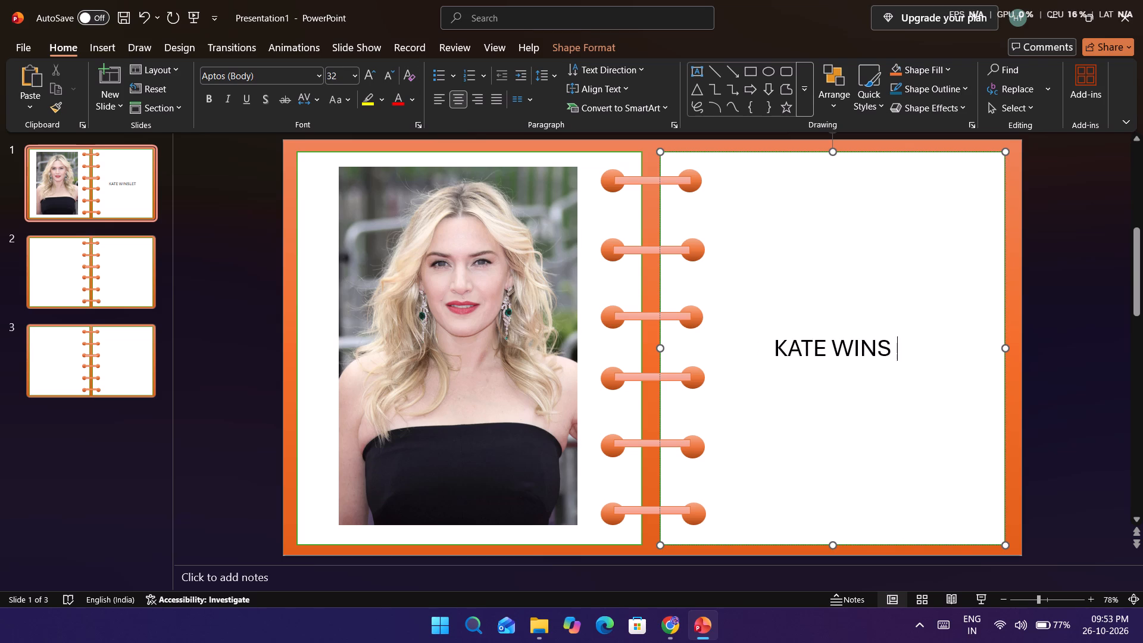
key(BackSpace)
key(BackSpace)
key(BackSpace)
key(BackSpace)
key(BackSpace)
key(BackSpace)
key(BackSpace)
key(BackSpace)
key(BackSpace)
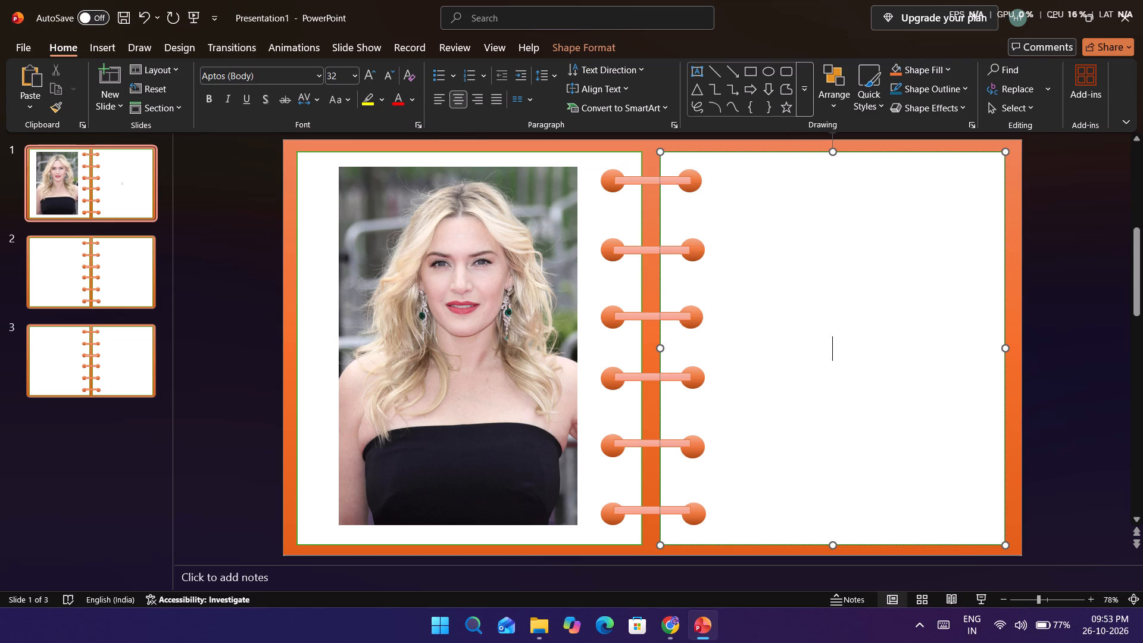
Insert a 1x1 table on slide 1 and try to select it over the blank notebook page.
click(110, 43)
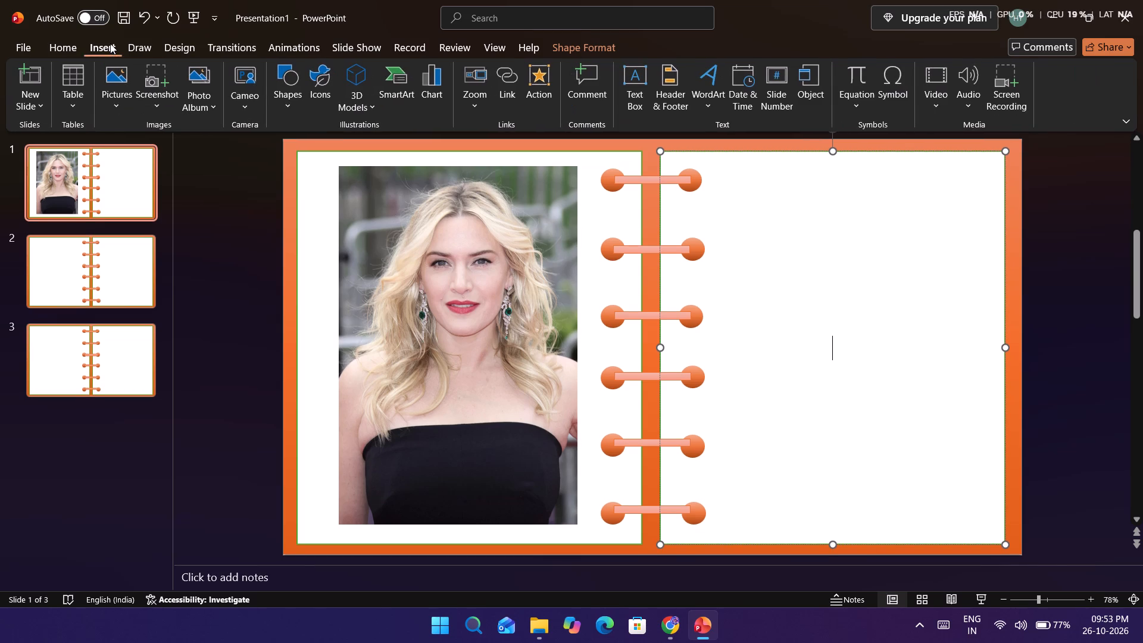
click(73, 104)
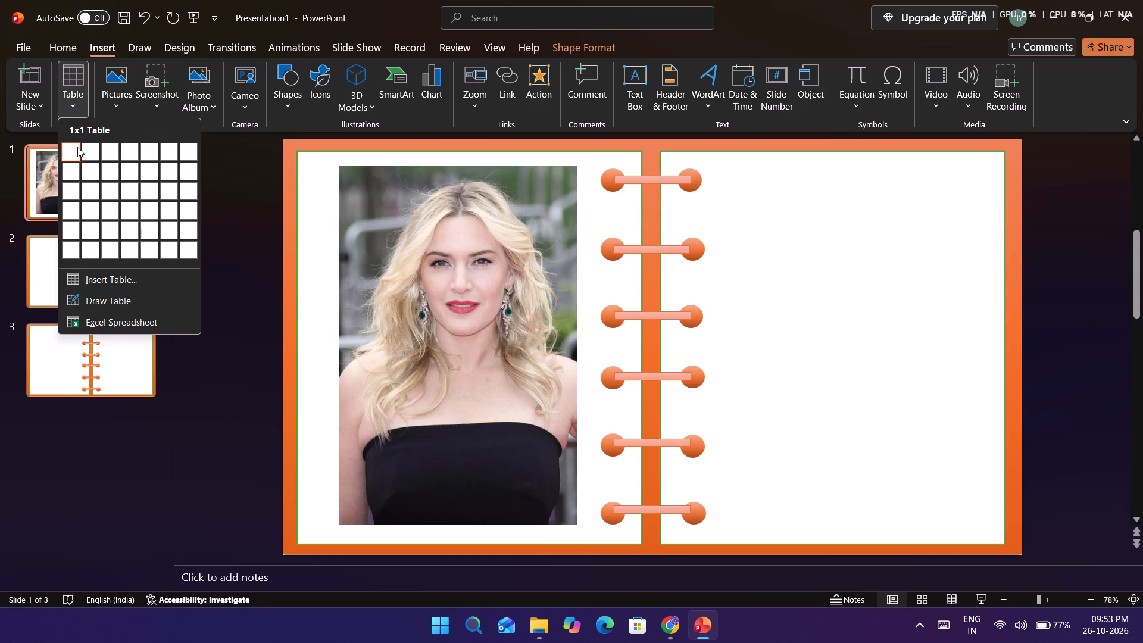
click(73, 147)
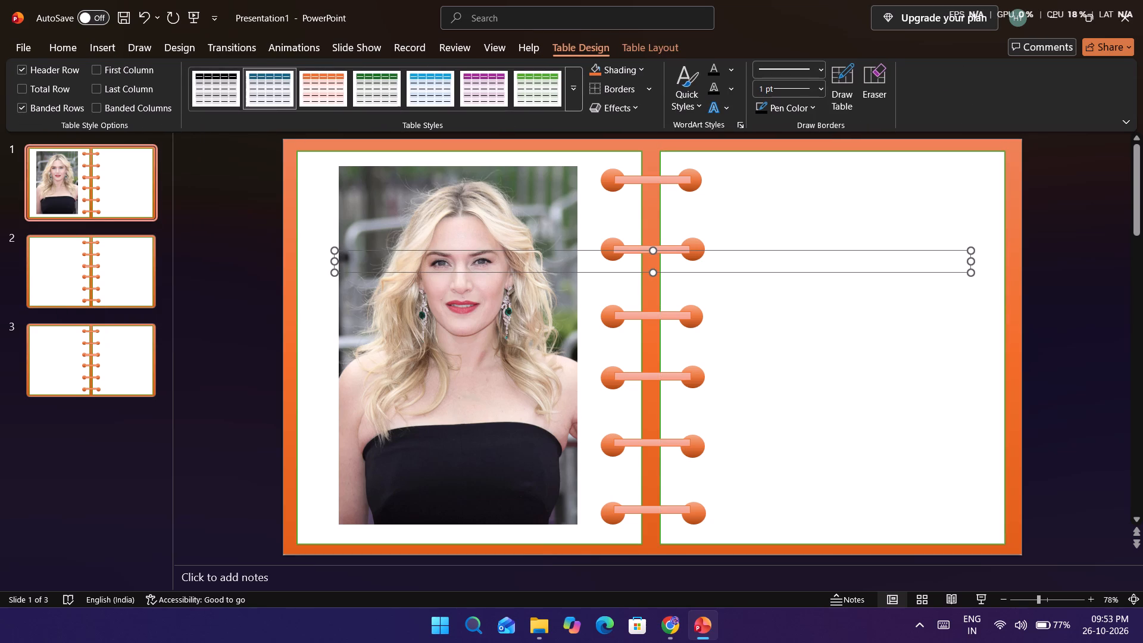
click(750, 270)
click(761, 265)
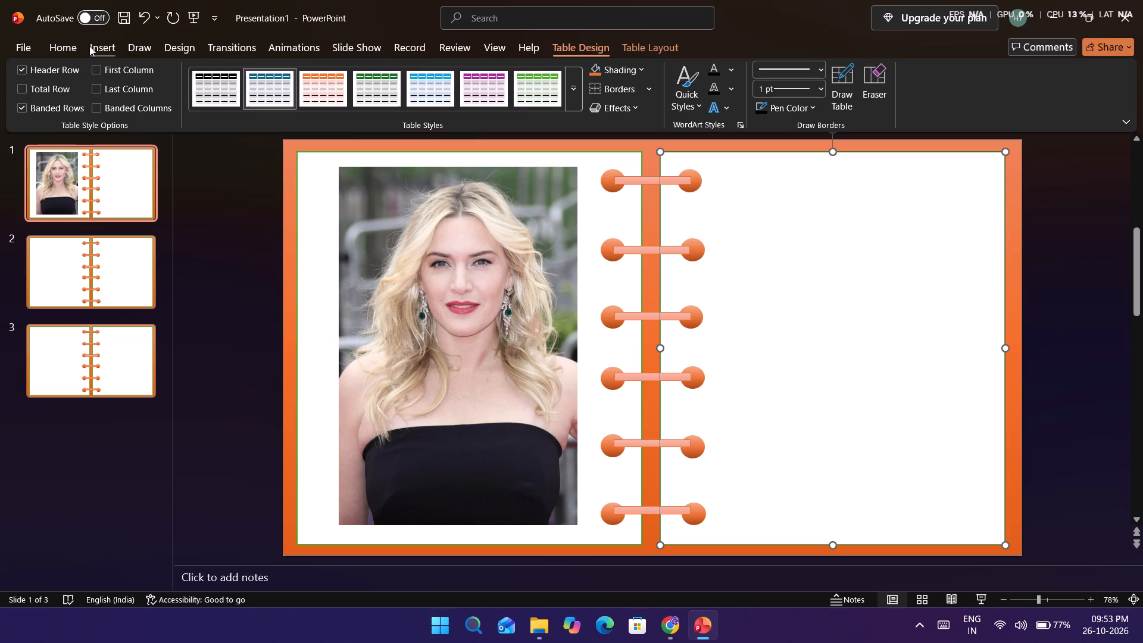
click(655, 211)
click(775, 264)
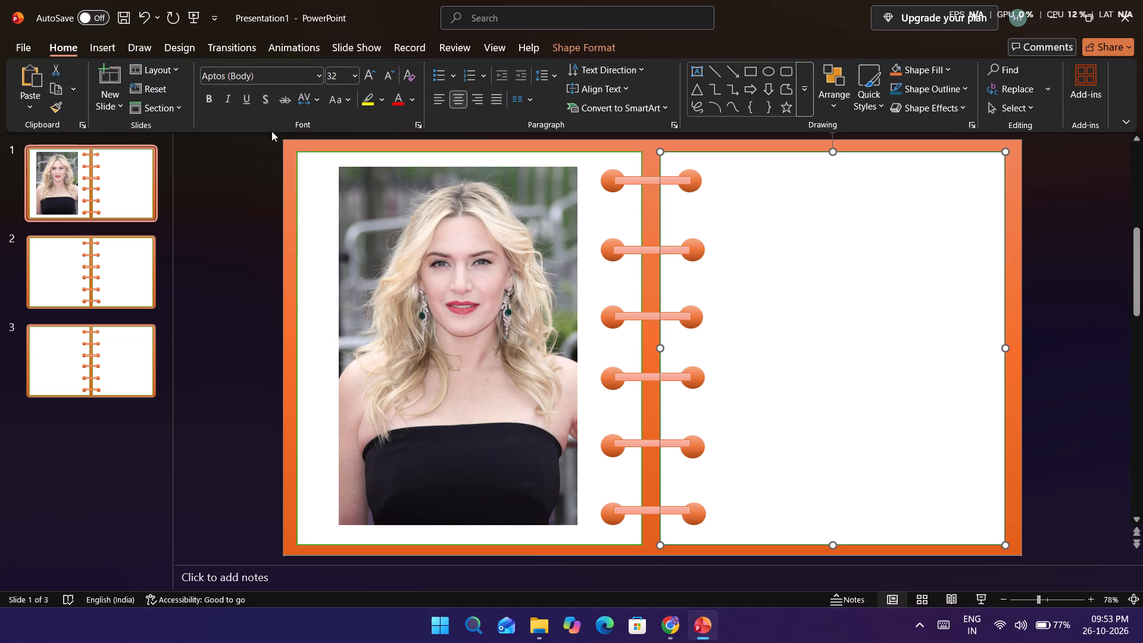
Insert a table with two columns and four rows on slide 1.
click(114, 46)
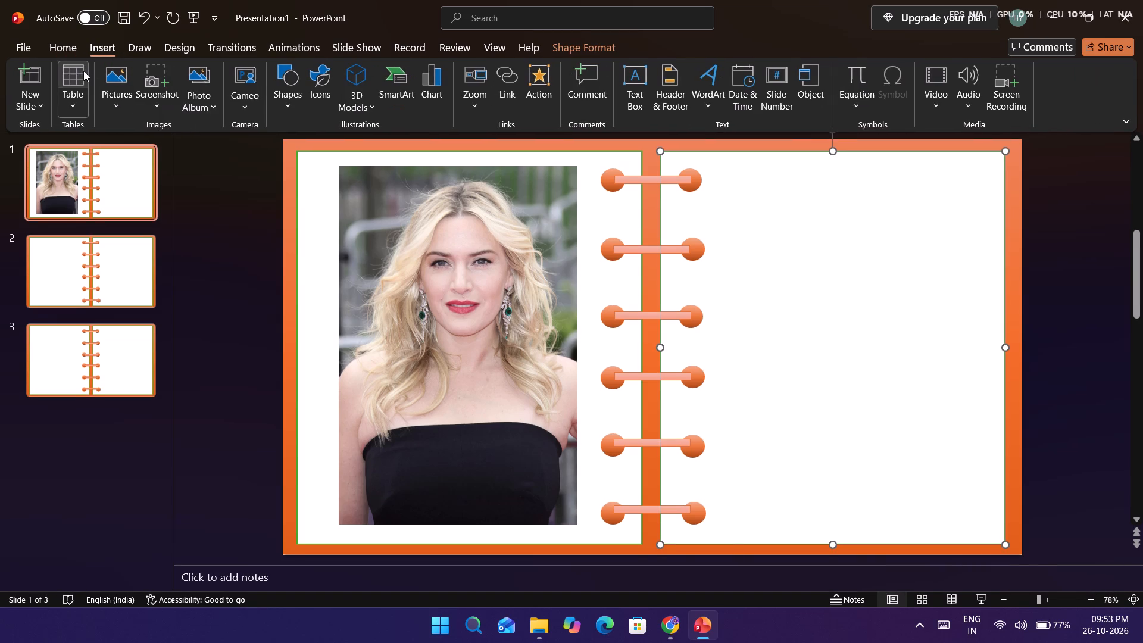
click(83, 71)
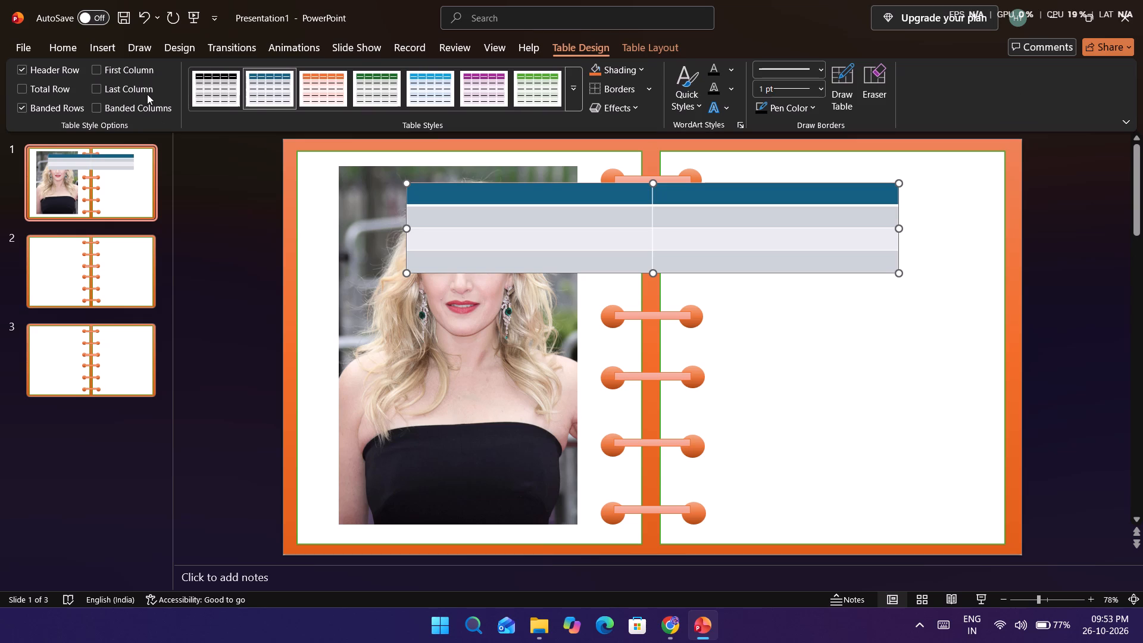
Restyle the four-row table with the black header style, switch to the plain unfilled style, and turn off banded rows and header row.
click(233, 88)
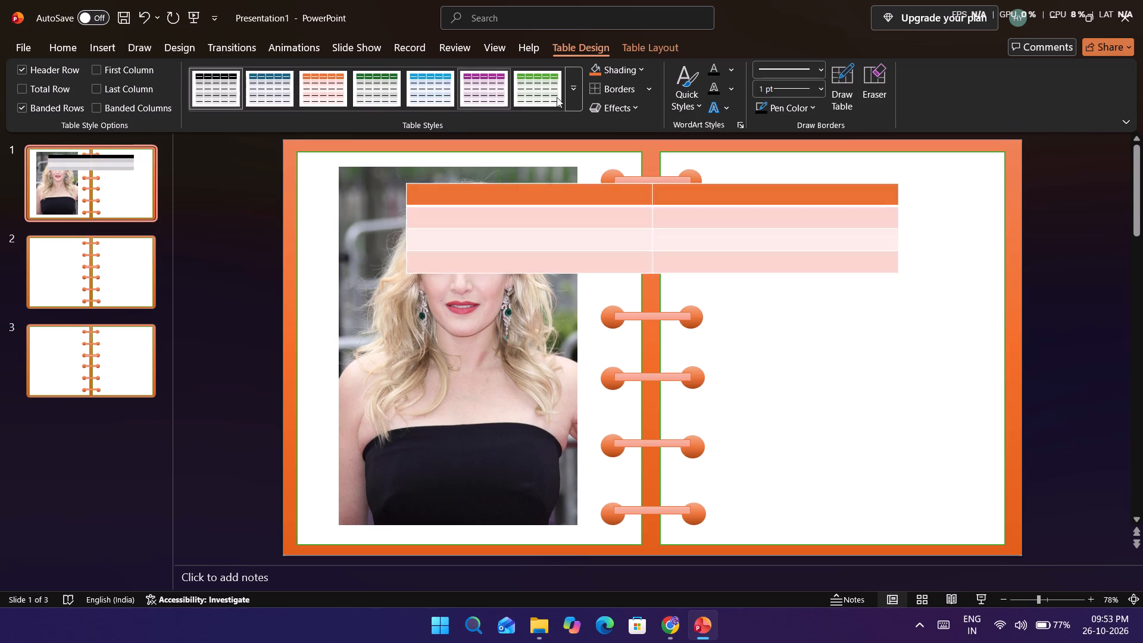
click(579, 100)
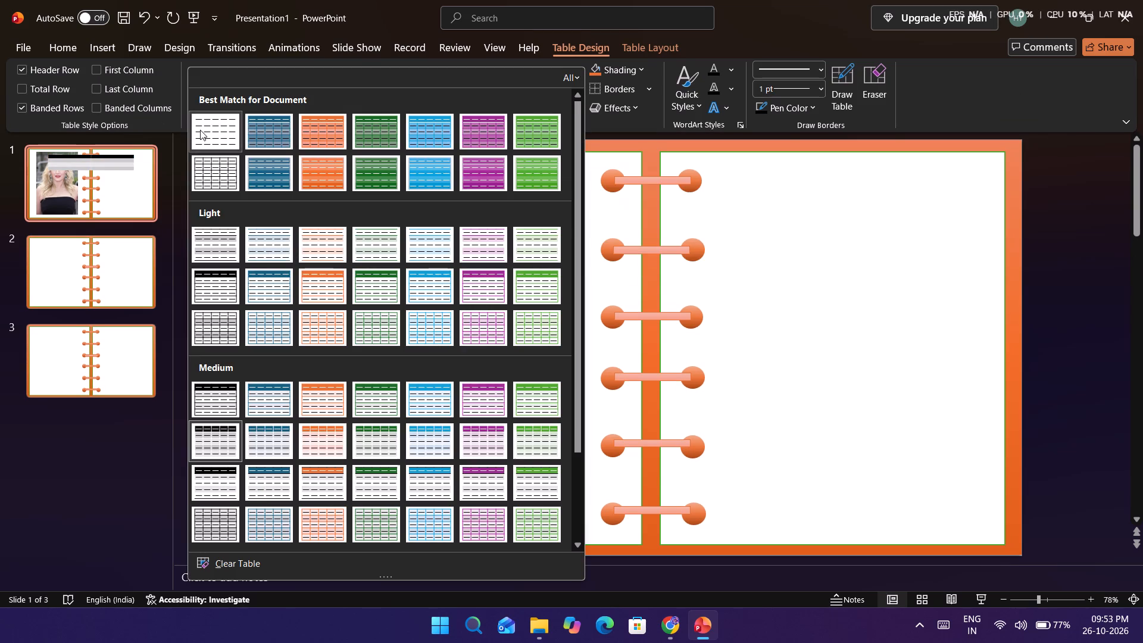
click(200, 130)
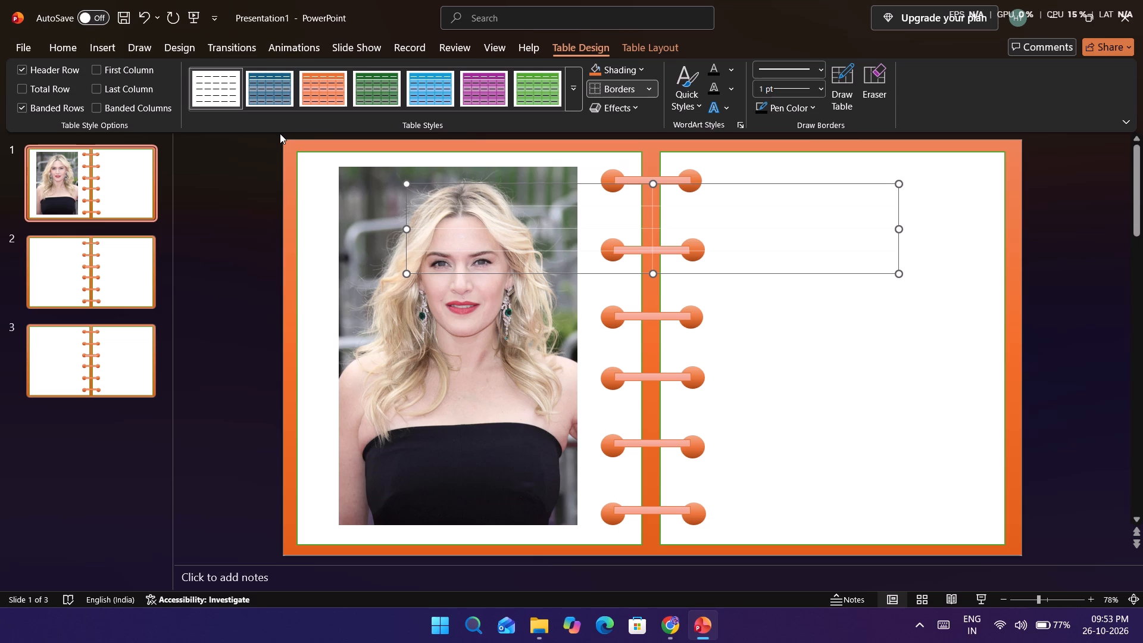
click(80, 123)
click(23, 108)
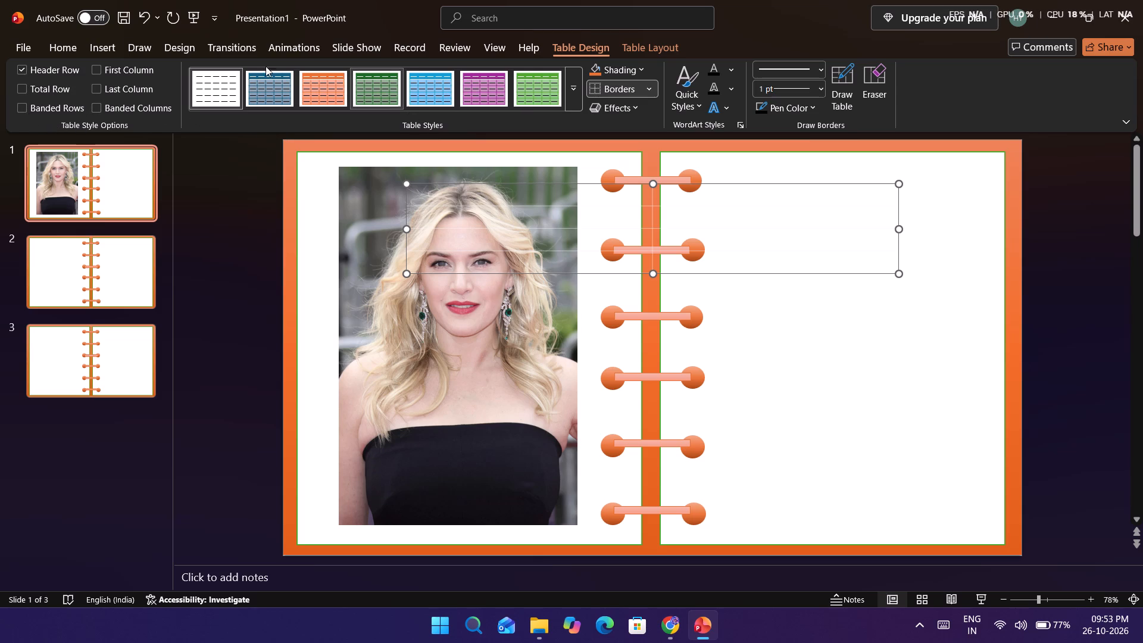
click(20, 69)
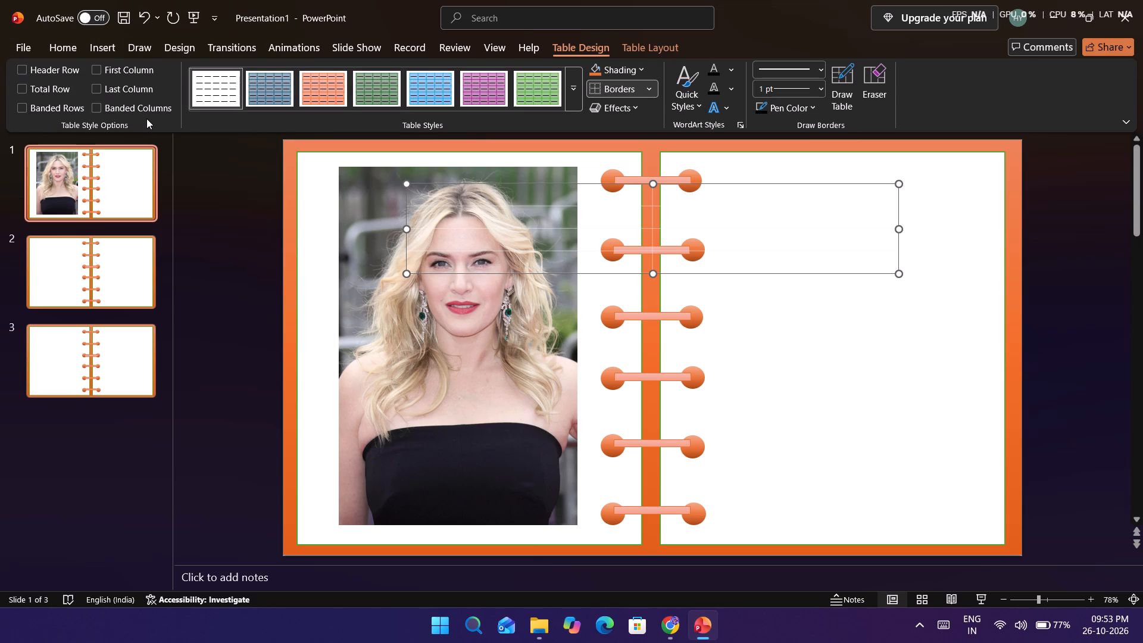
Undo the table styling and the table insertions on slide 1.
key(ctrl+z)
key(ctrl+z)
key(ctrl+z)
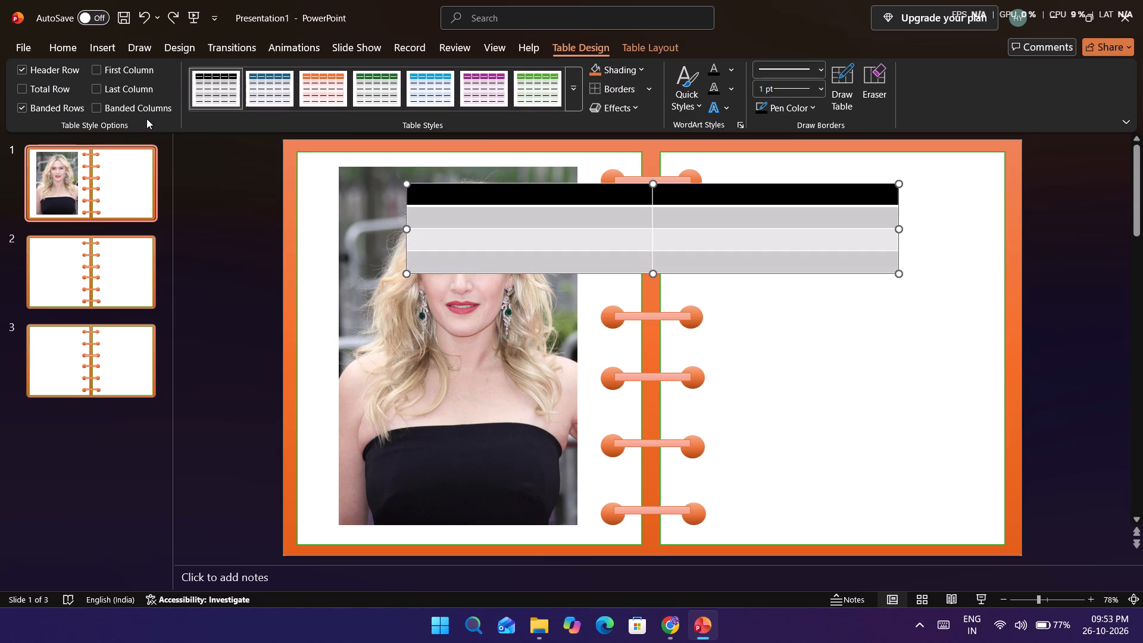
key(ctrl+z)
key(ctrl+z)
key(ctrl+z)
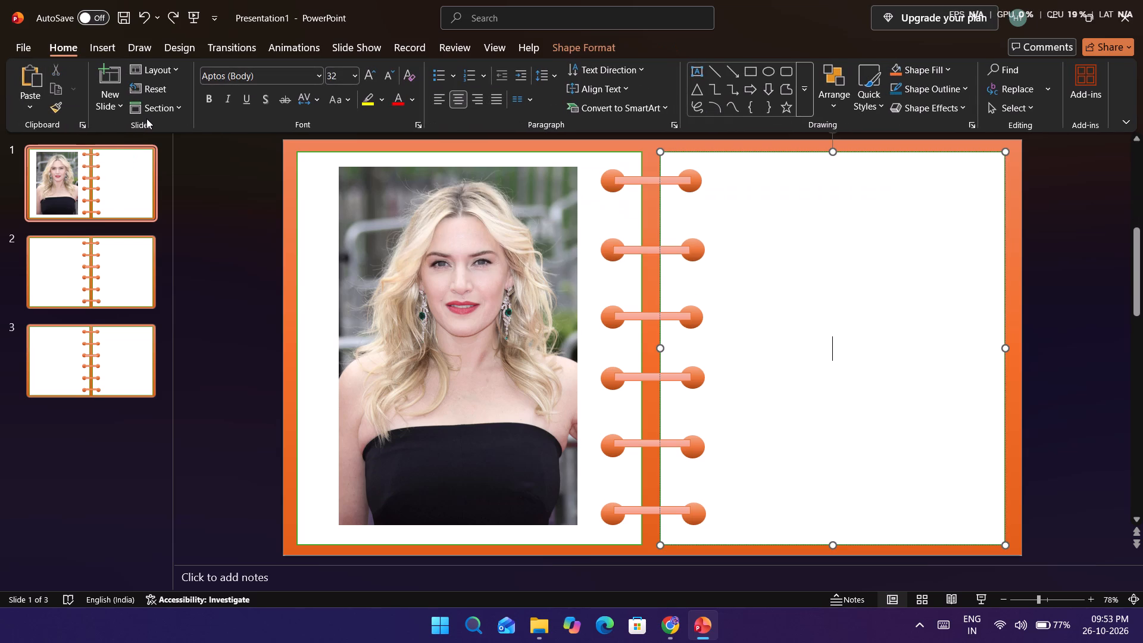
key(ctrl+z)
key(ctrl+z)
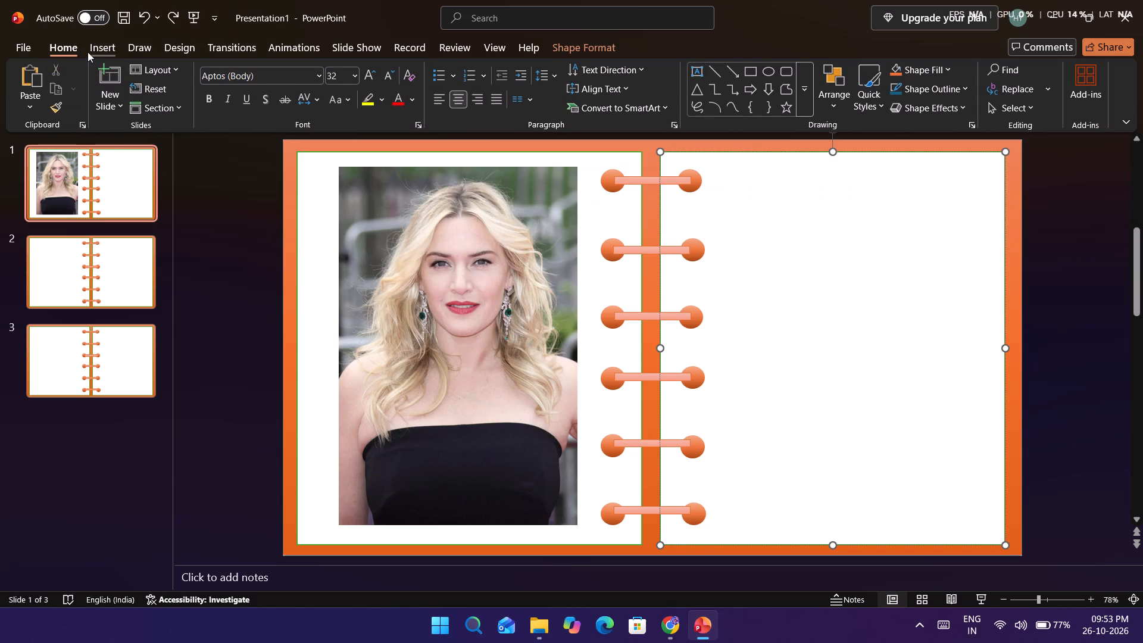
Insert a 1x1 table on slide 1.
click(92, 52)
click(80, 102)
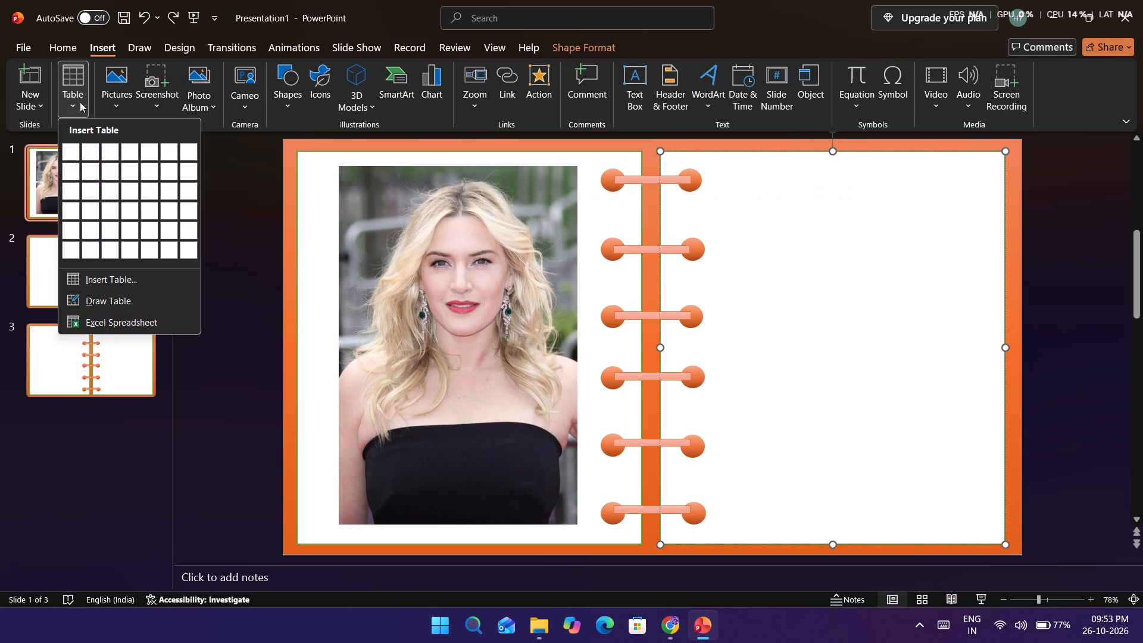
click(68, 151)
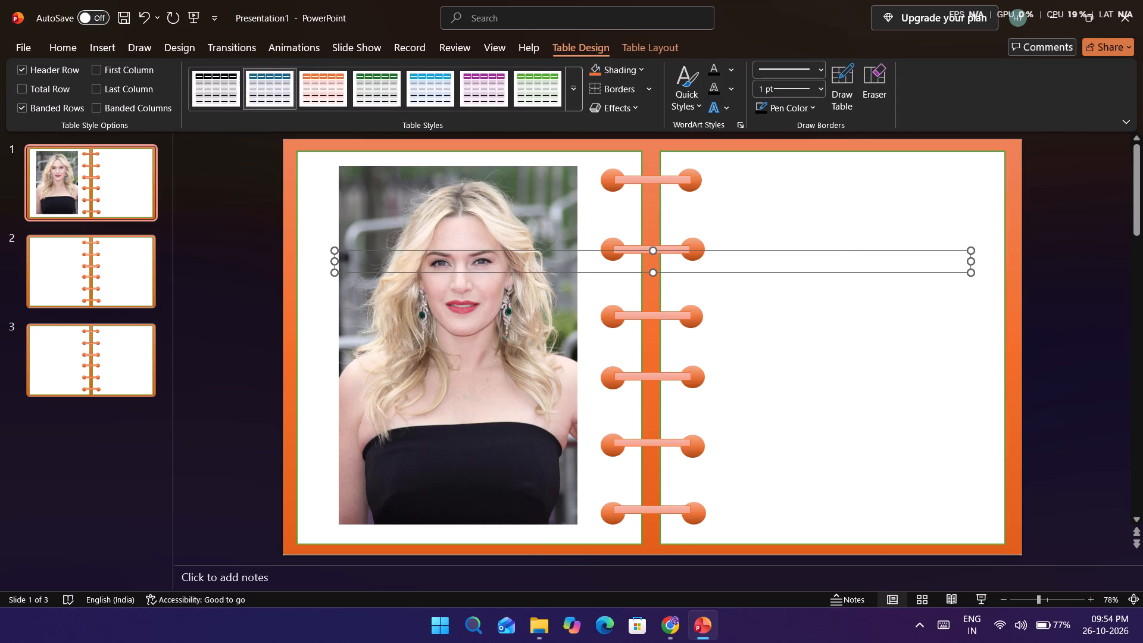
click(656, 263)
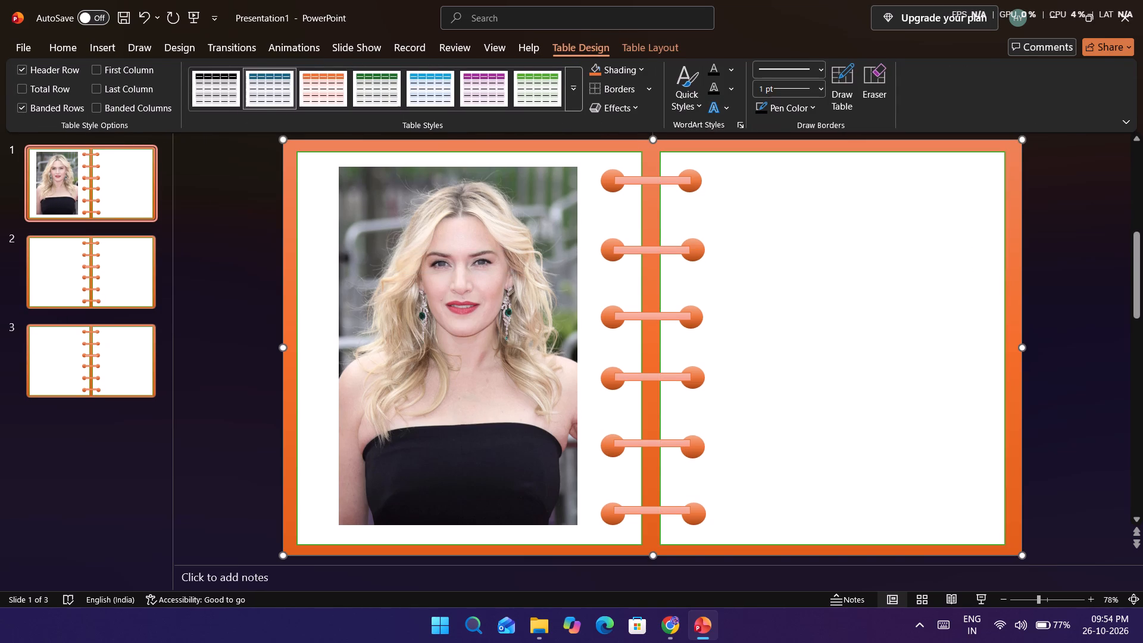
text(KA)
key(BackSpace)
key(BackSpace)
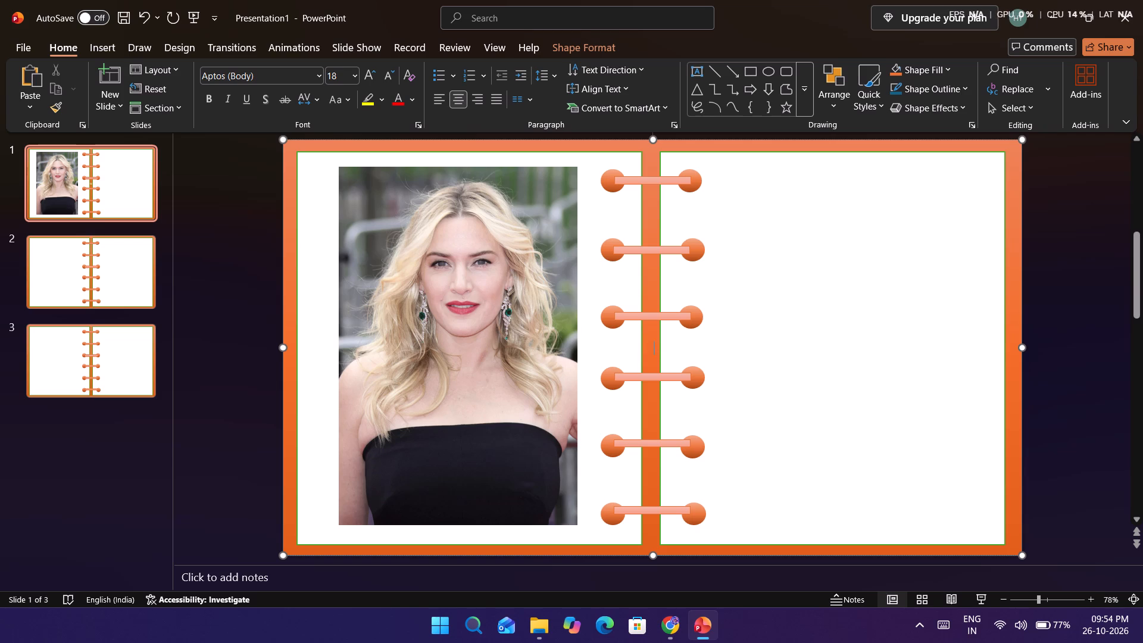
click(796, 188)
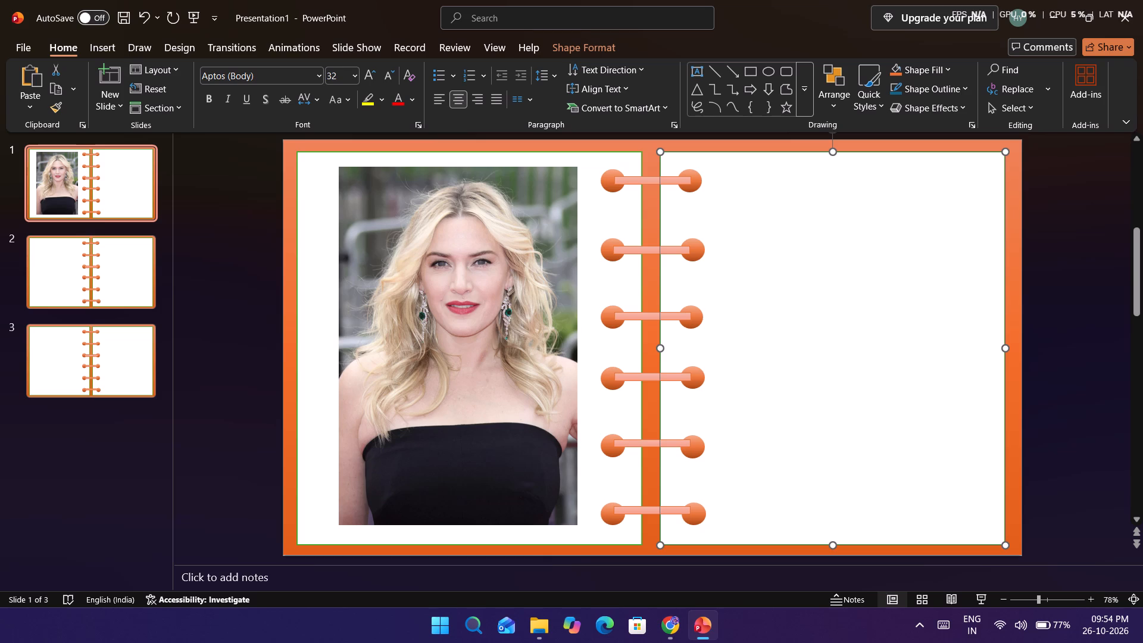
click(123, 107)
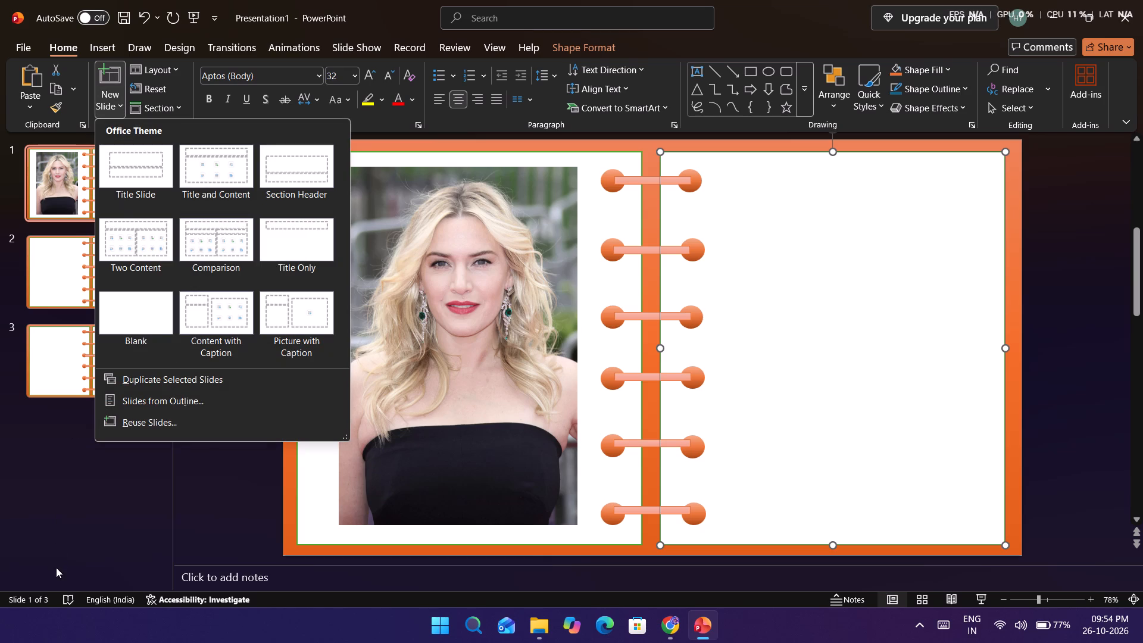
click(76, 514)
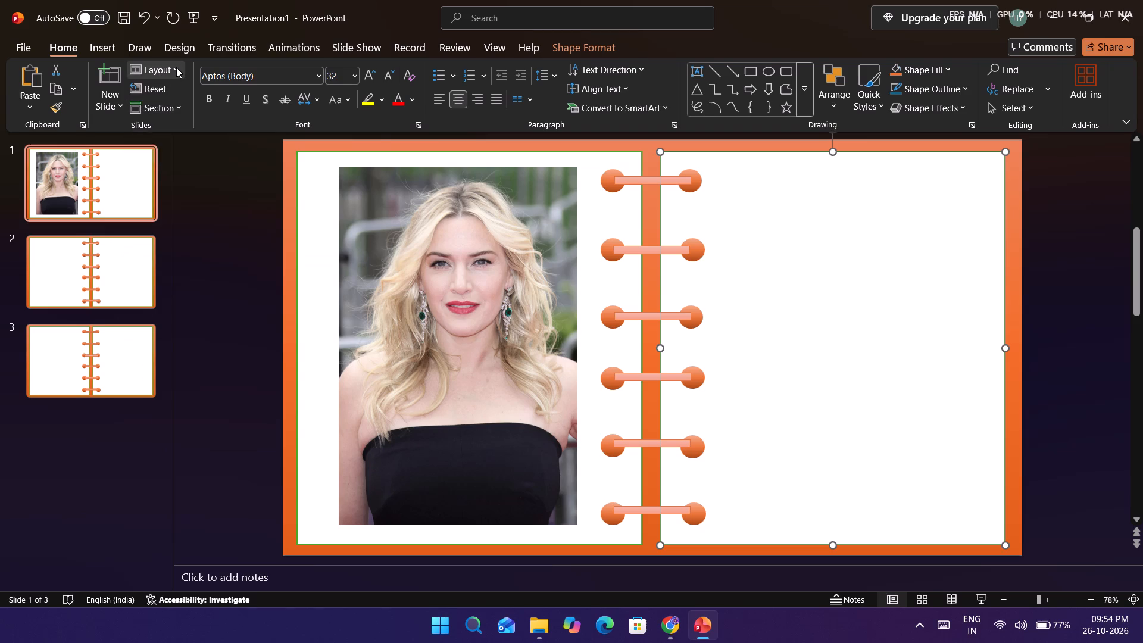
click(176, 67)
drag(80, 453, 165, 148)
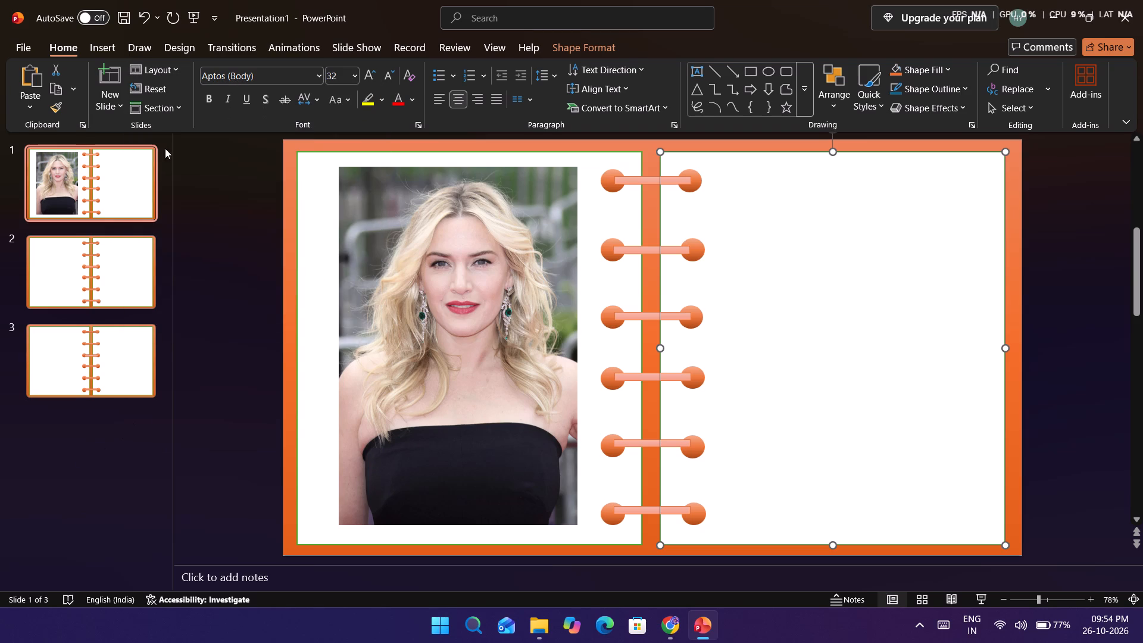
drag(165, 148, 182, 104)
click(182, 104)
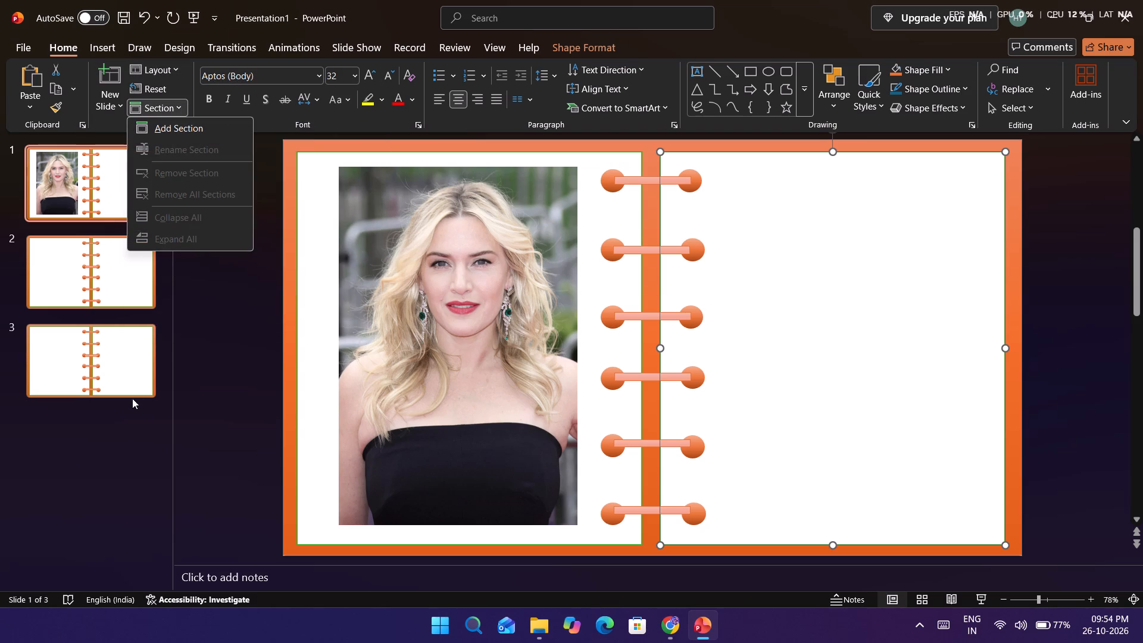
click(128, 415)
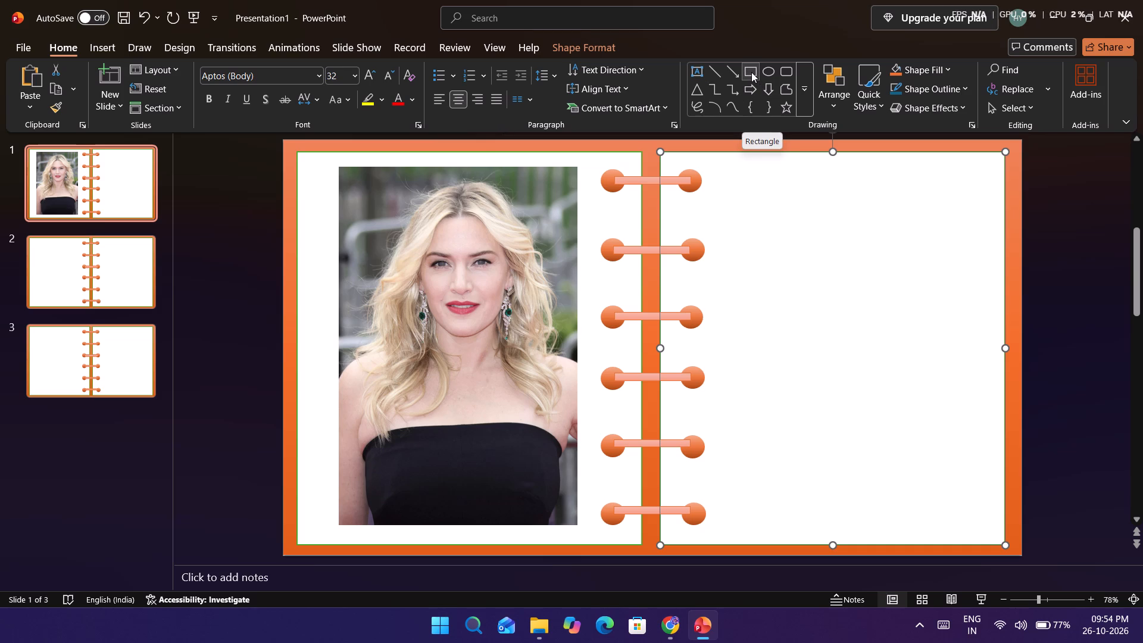
Draw a rounded rectangle about 2.1 cm high and 11.7 cm wide near the top of slide 1's blank notebook page.
click(807, 97)
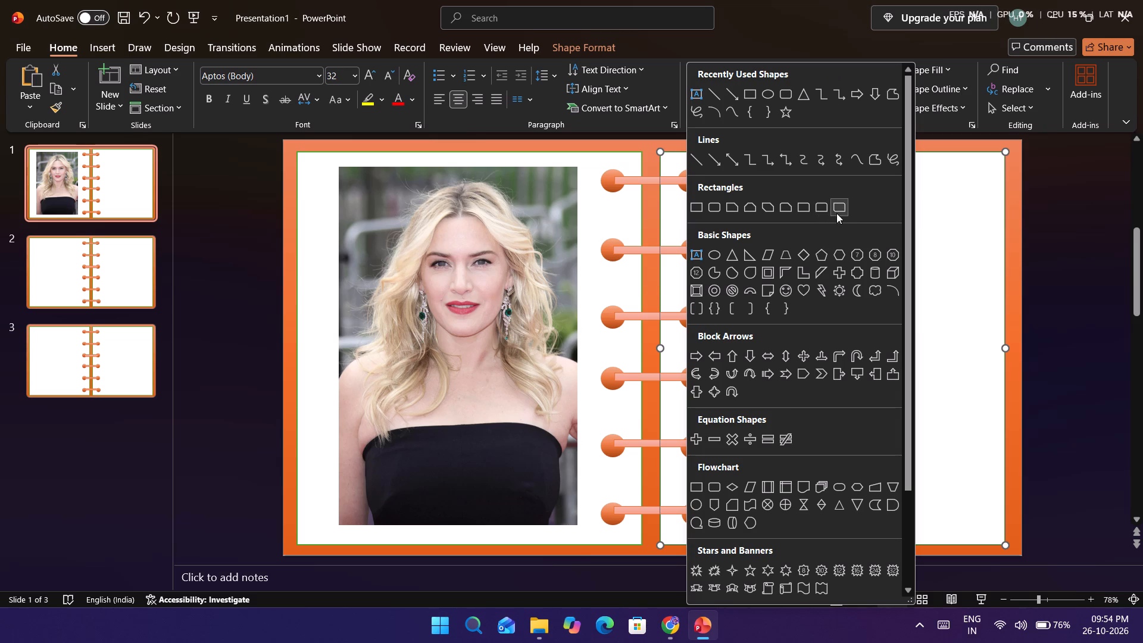
click(713, 208)
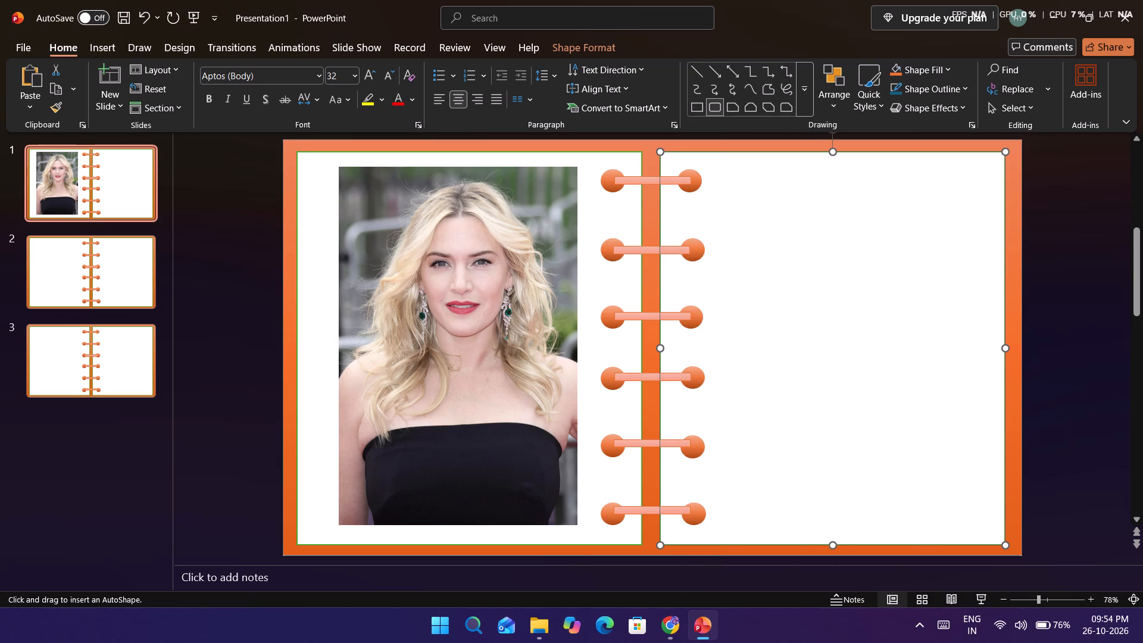
drag(711, 194, 730, 202)
drag(730, 202, 967, 239)
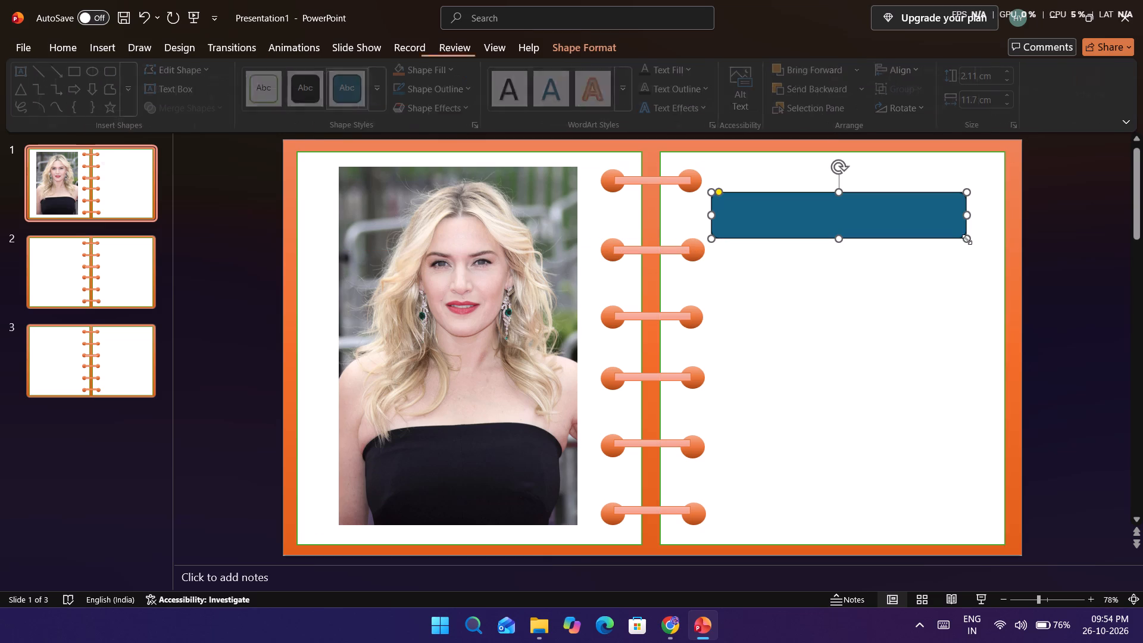
Add the text KATE WINSLET inside the blue rounded rectangle.
click(855, 219)
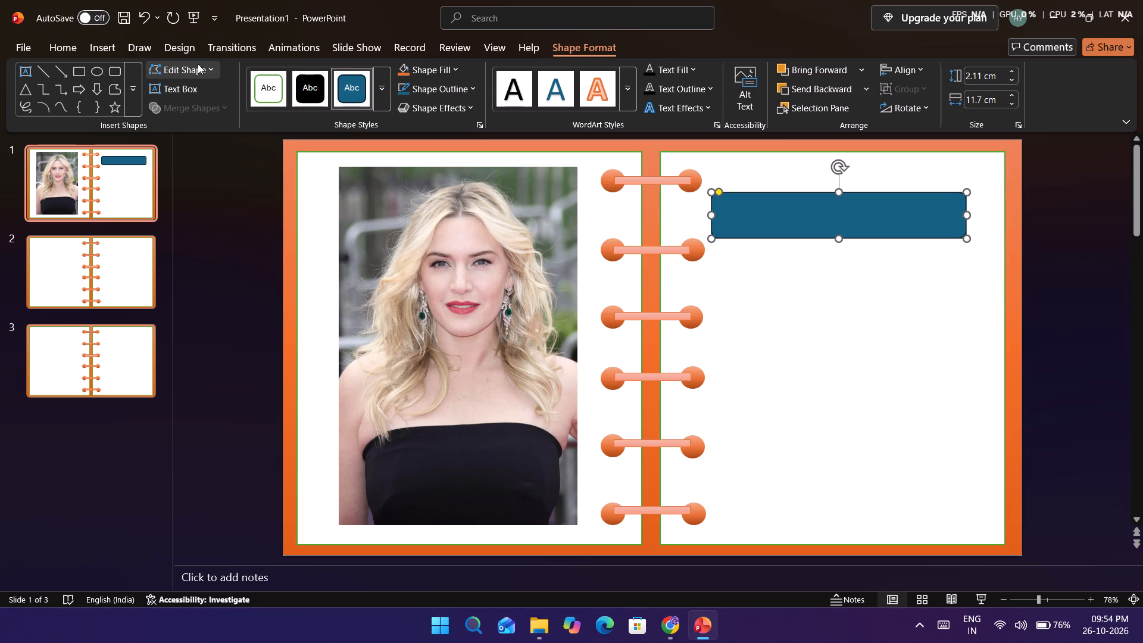
click(172, 89)
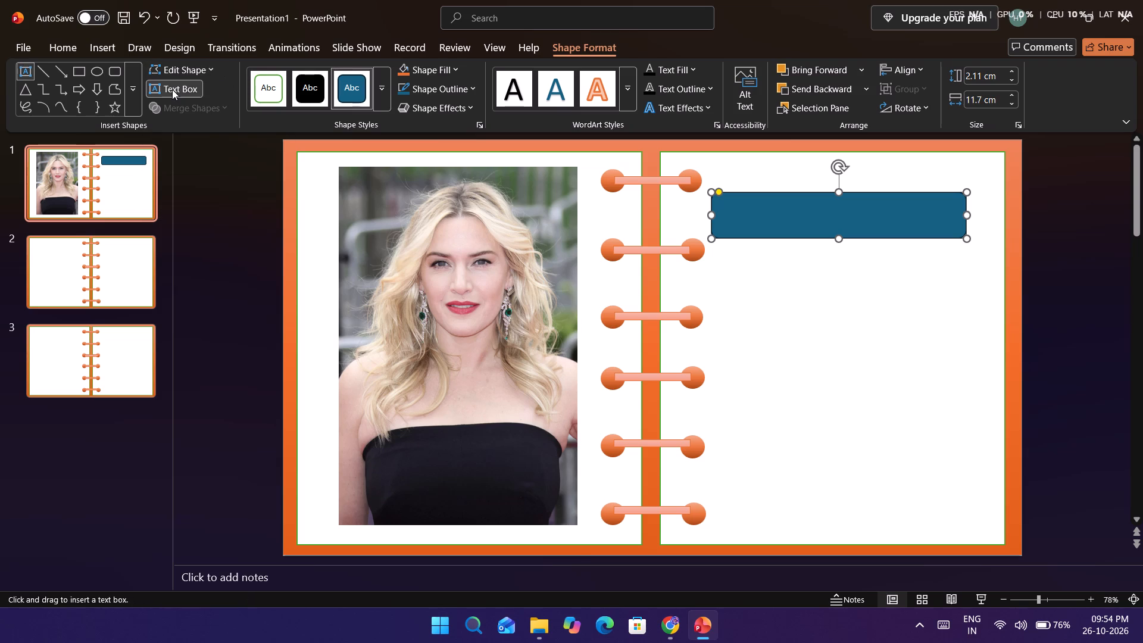
click(843, 219)
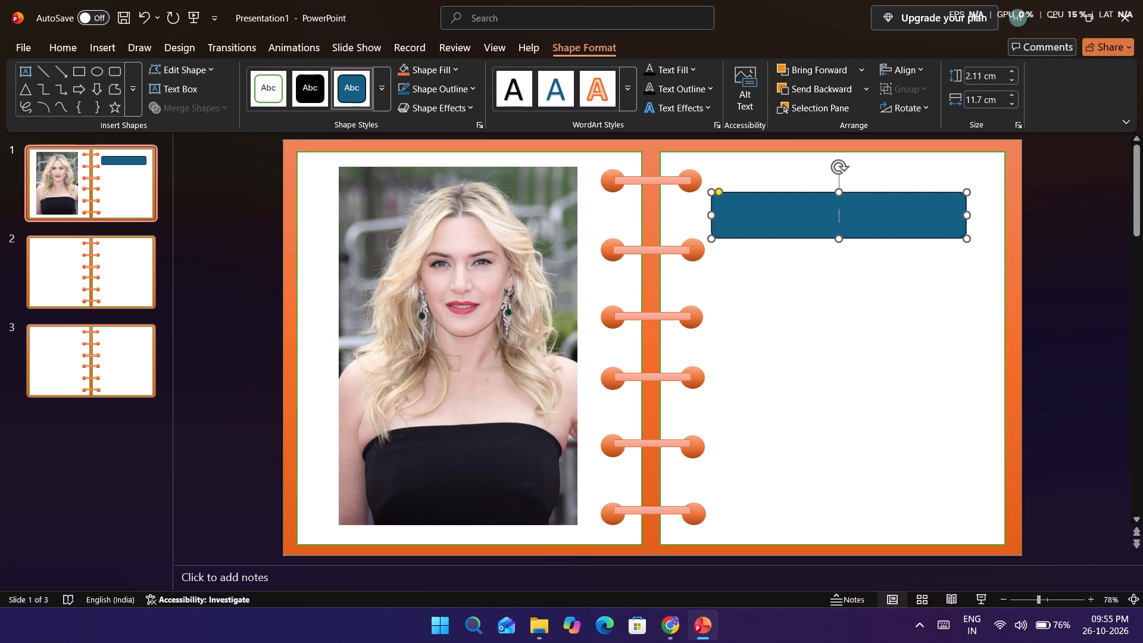
key(k)
text(ATW)
key(BackSpace)
text(E WIN)
text(SLET)
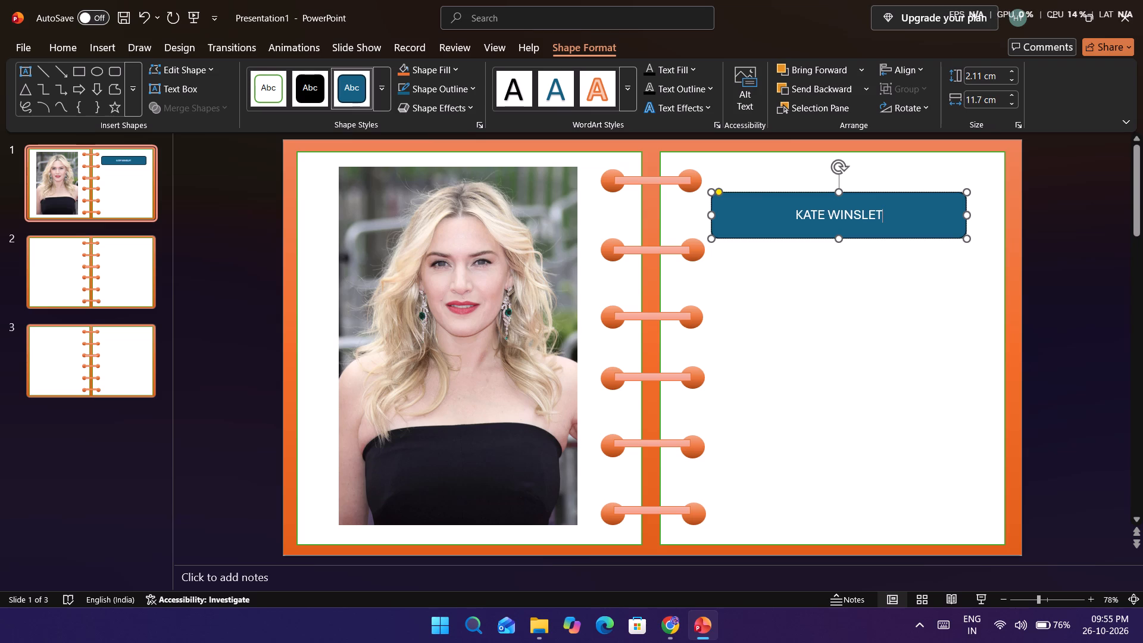
Set the font size of the KATE WINSLET title text to 32.
click(889, 216)
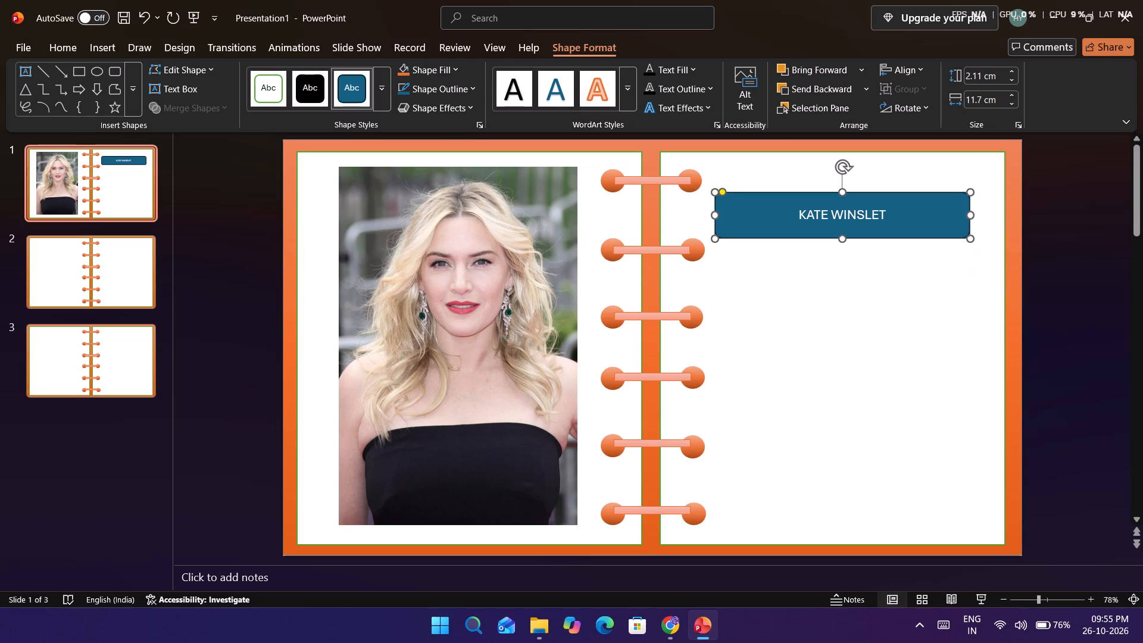
click(881, 215)
drag(885, 215, 808, 216)
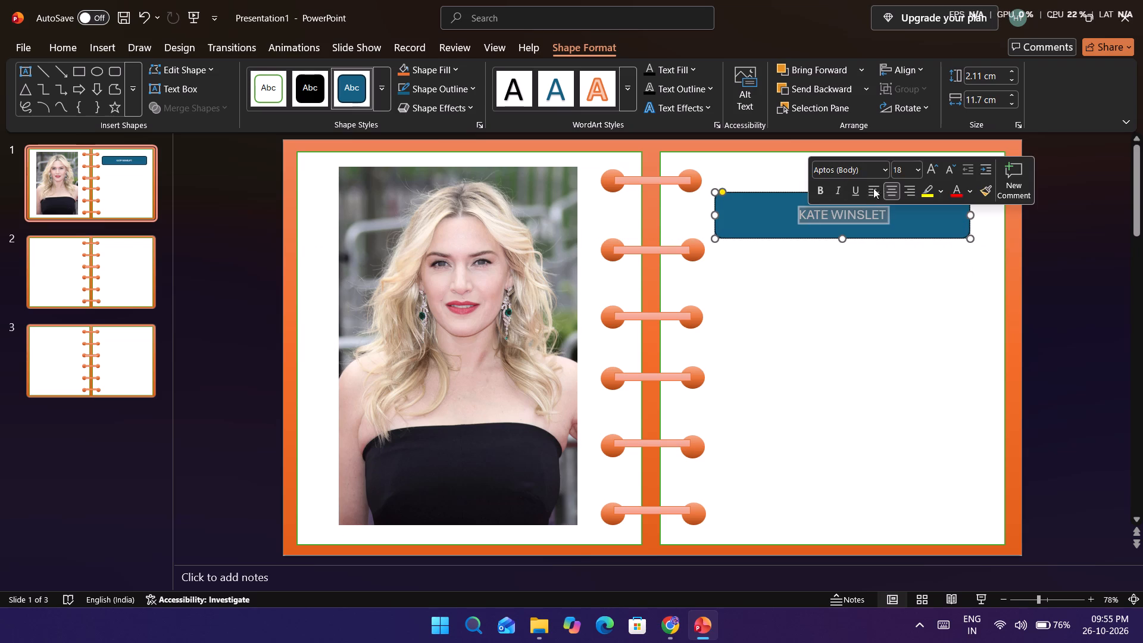
click(917, 170)
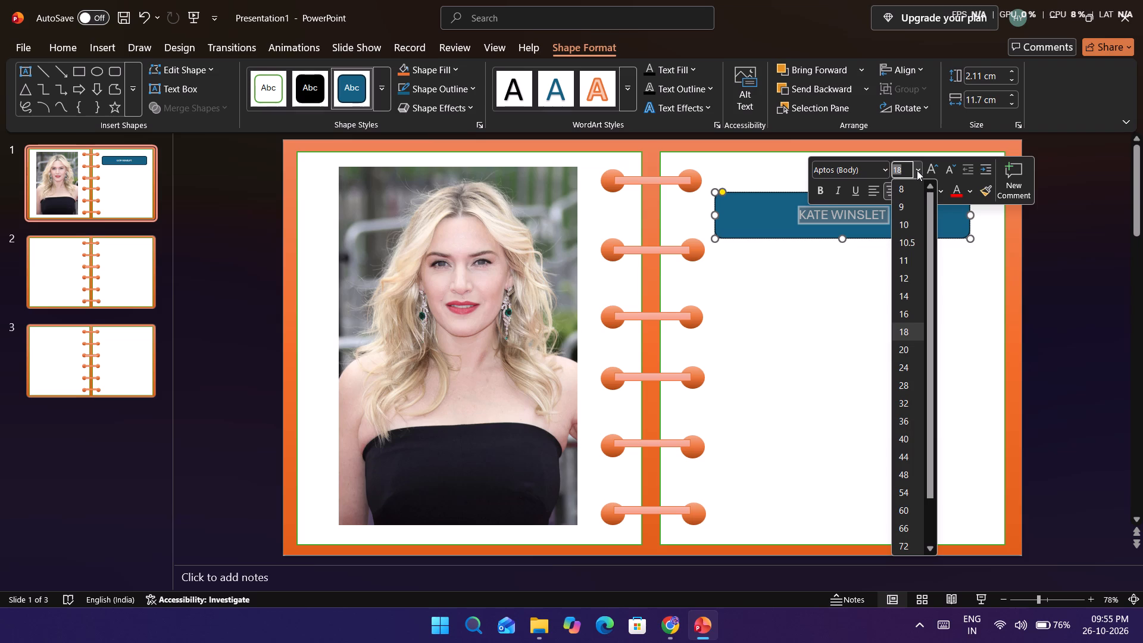
click(905, 411)
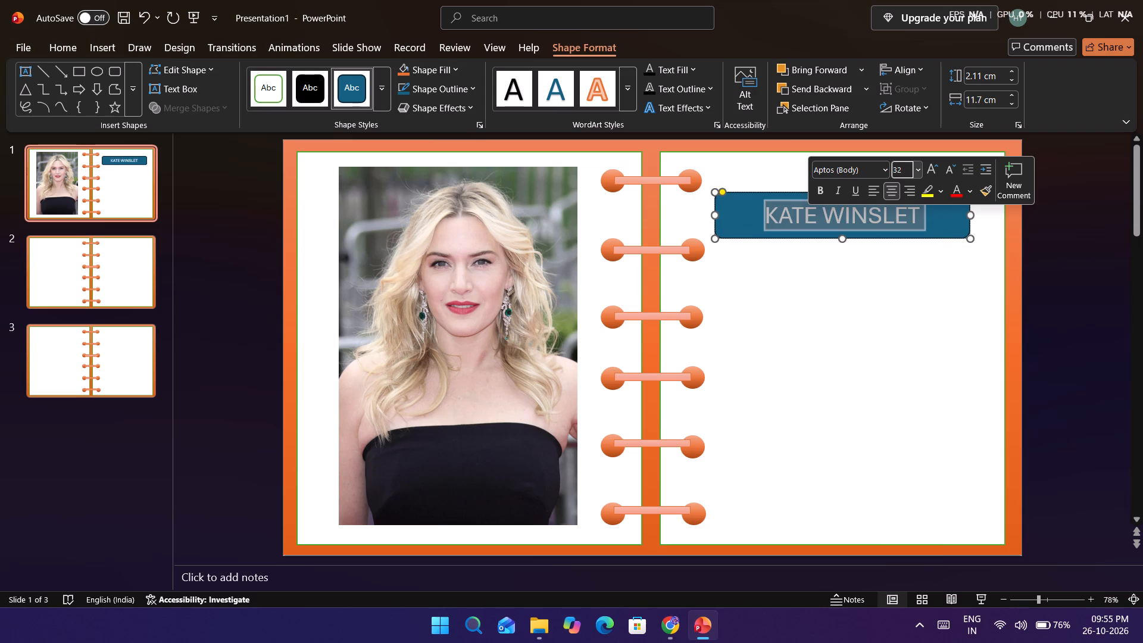
Browse the available fonts for the KATE WINSLET title text.
click(883, 166)
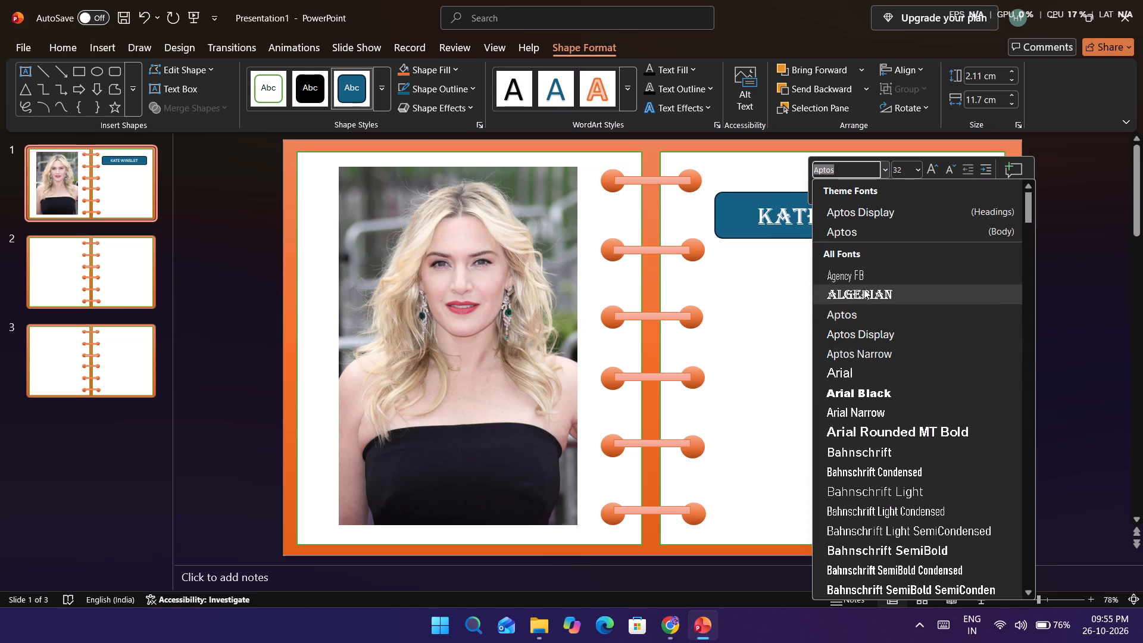
scroll(906, 385, down, 1)
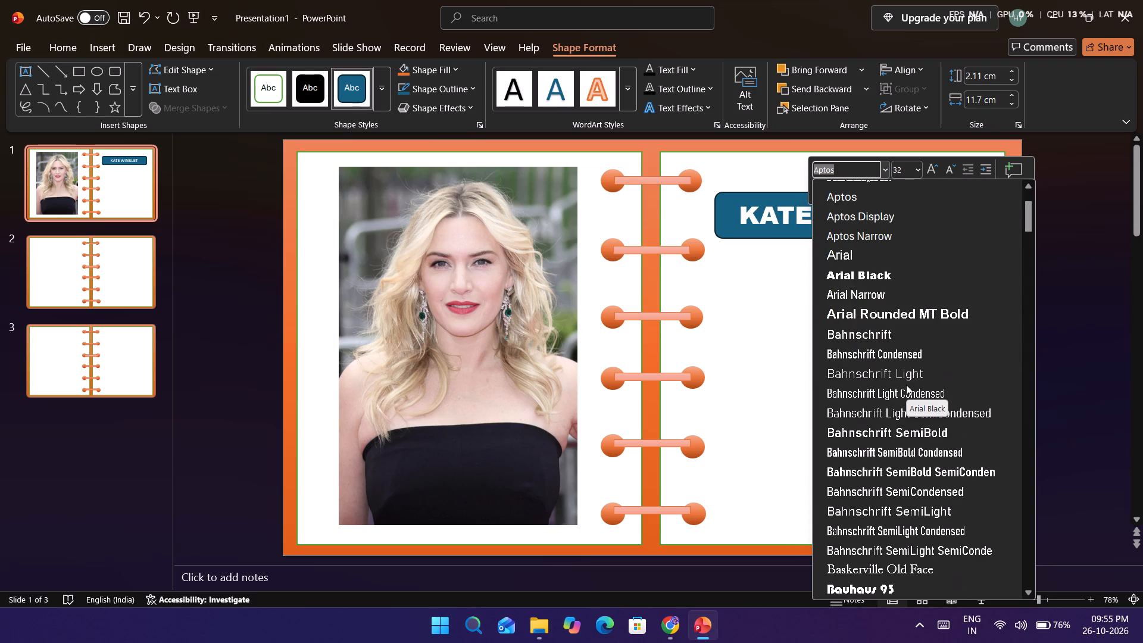
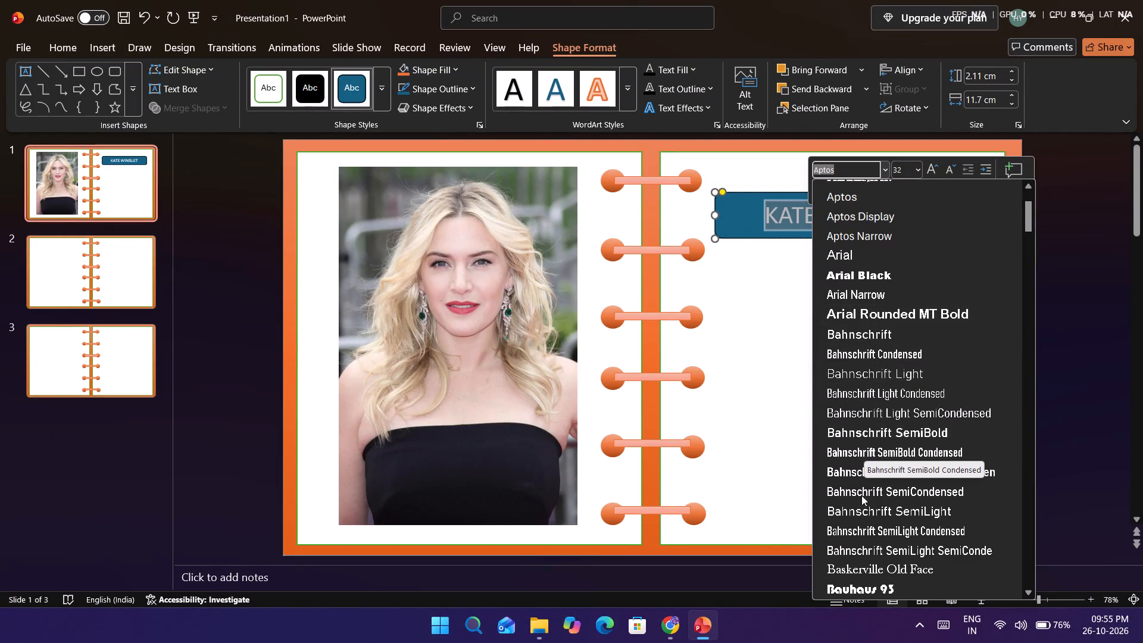
Set the font of the KATE WINSLET title text to Berlin Sans FB Demi.
scroll(860, 568, down, 1)
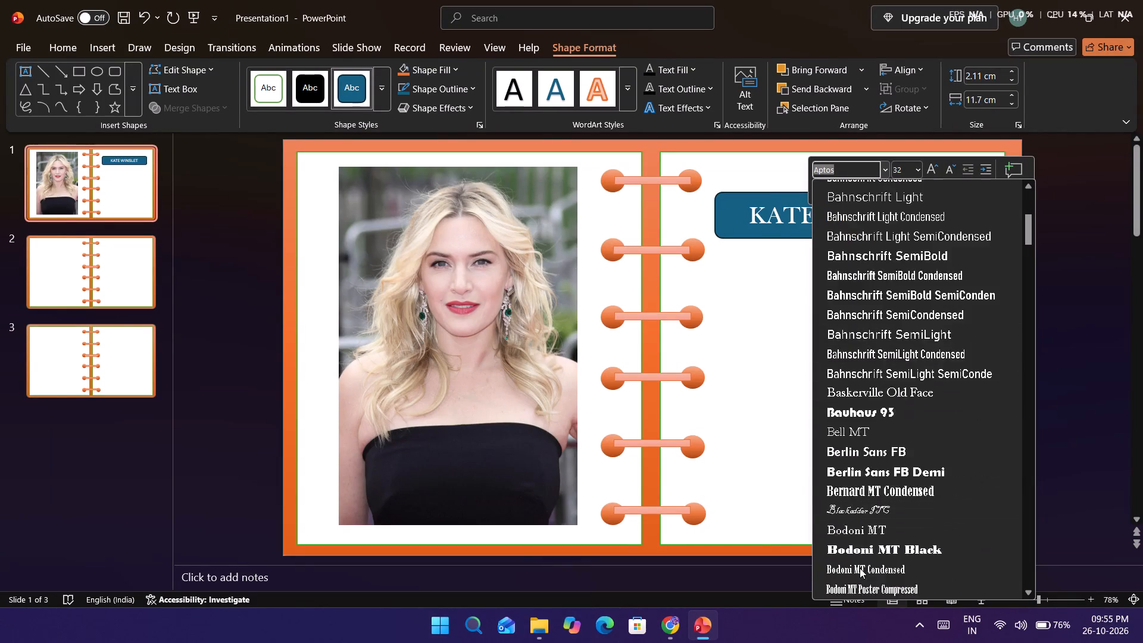
scroll(860, 568, down, 1)
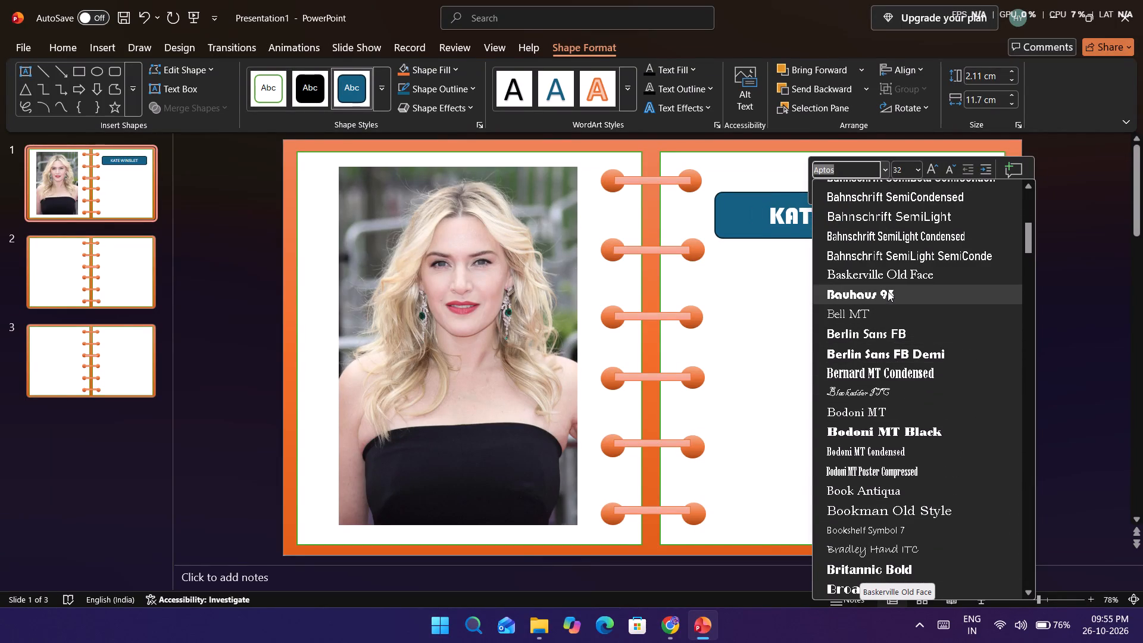
click(874, 352)
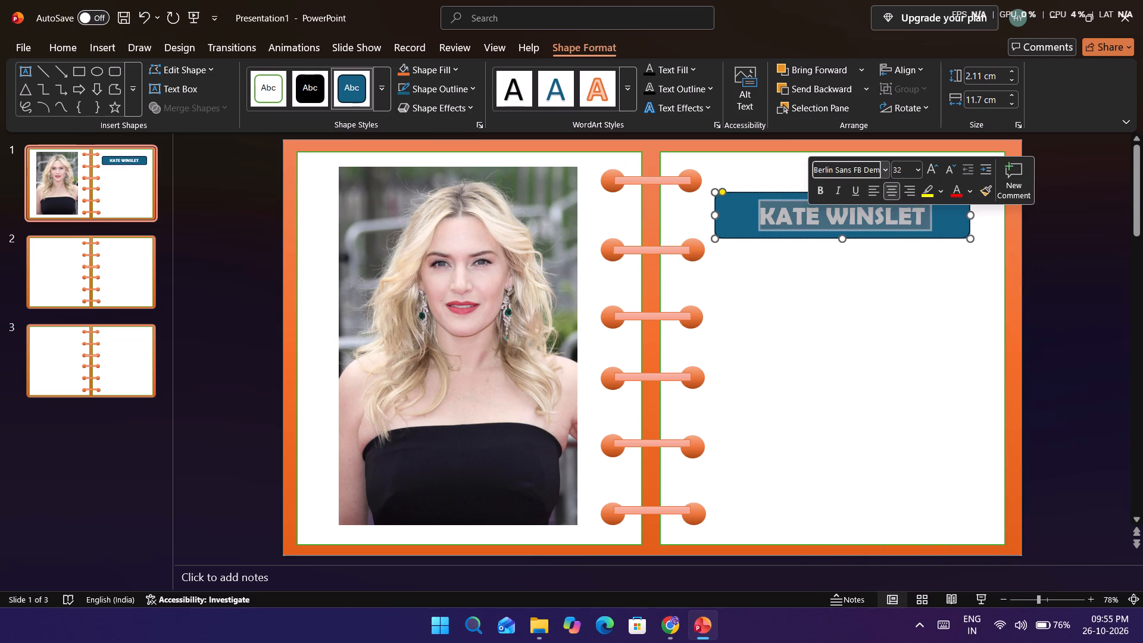
Fill the KATE WINSLET title banner with the near-black shade from the black theme color column.
click(944, 234)
right_click(944, 234)
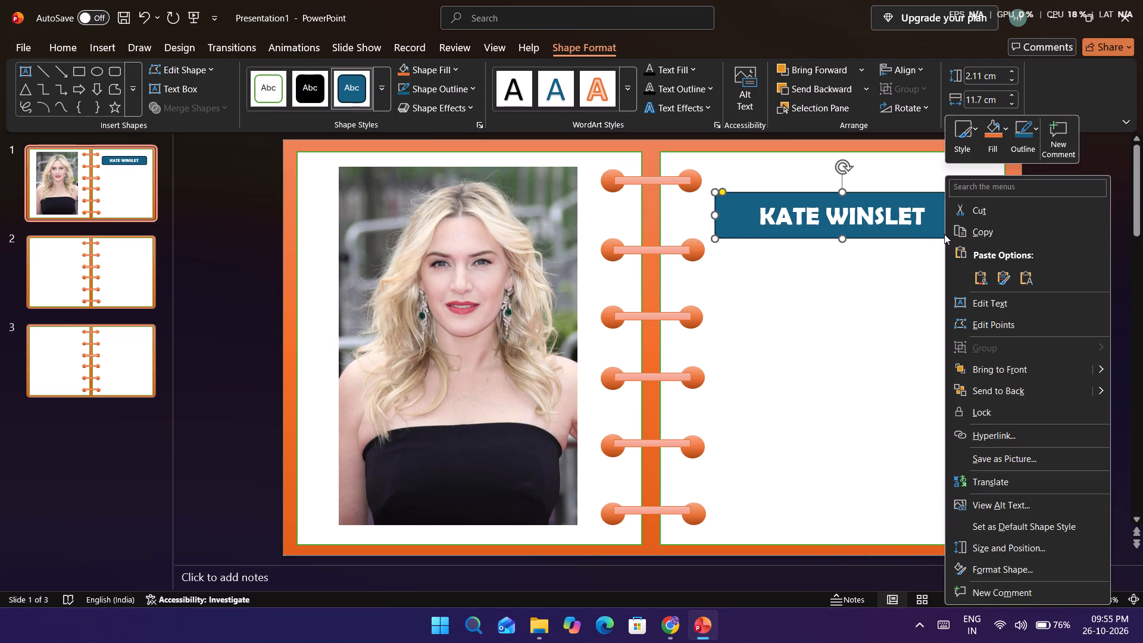
click(990, 141)
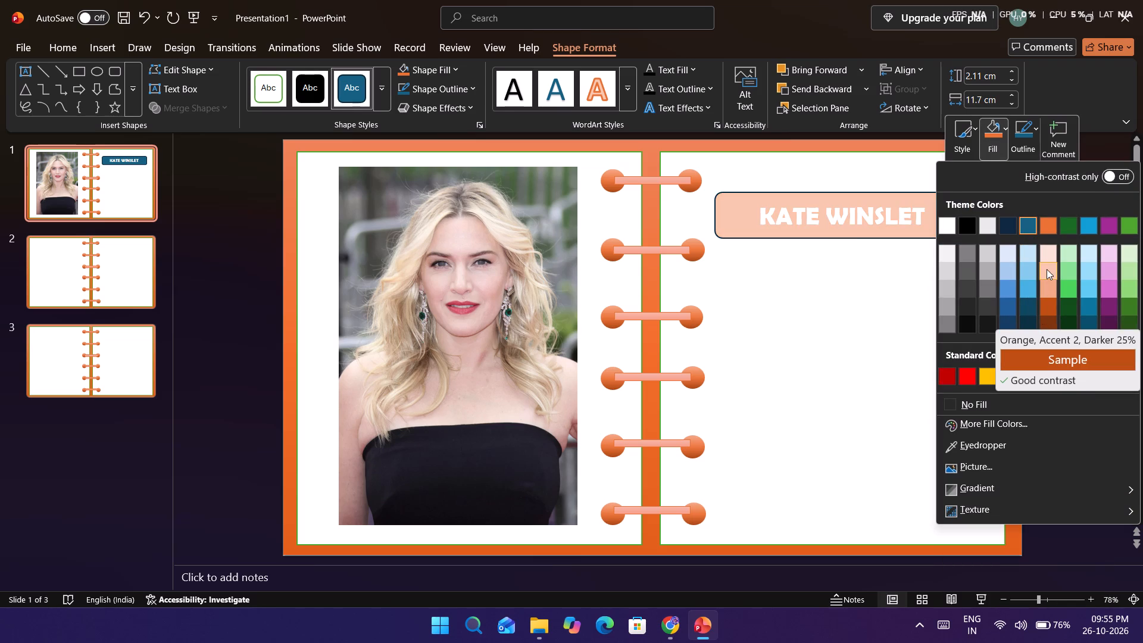
click(970, 304)
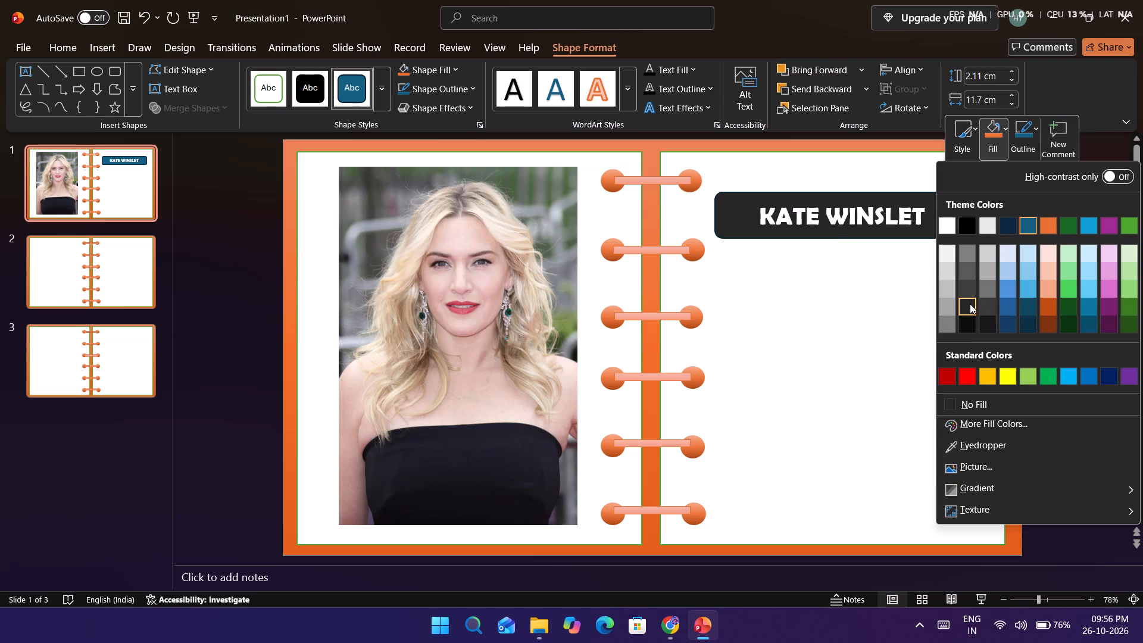
click(886, 297)
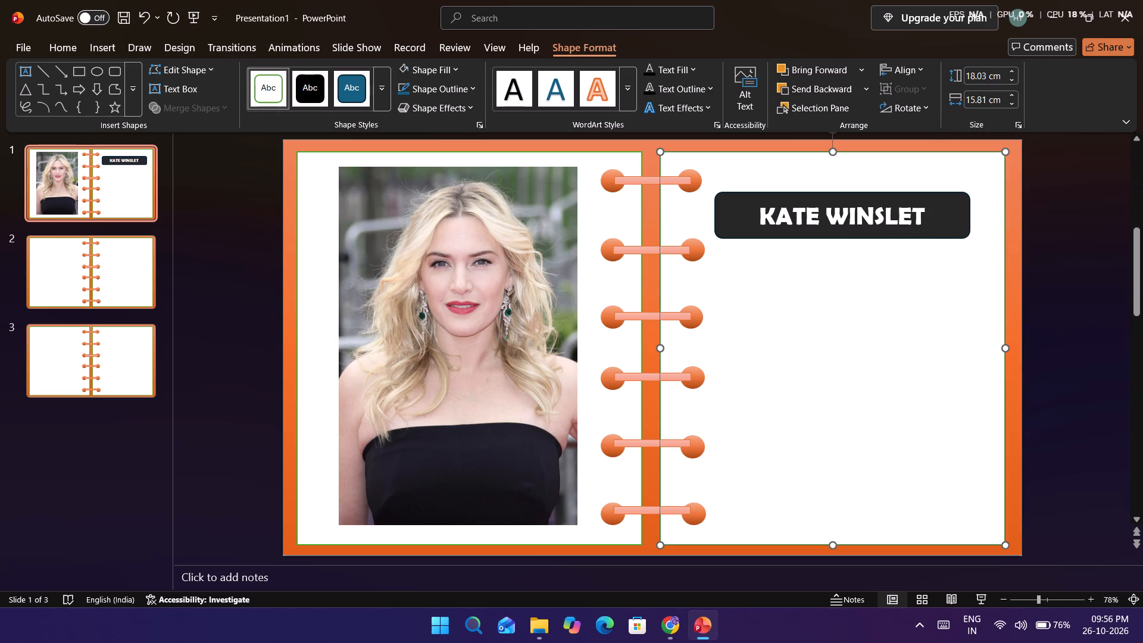
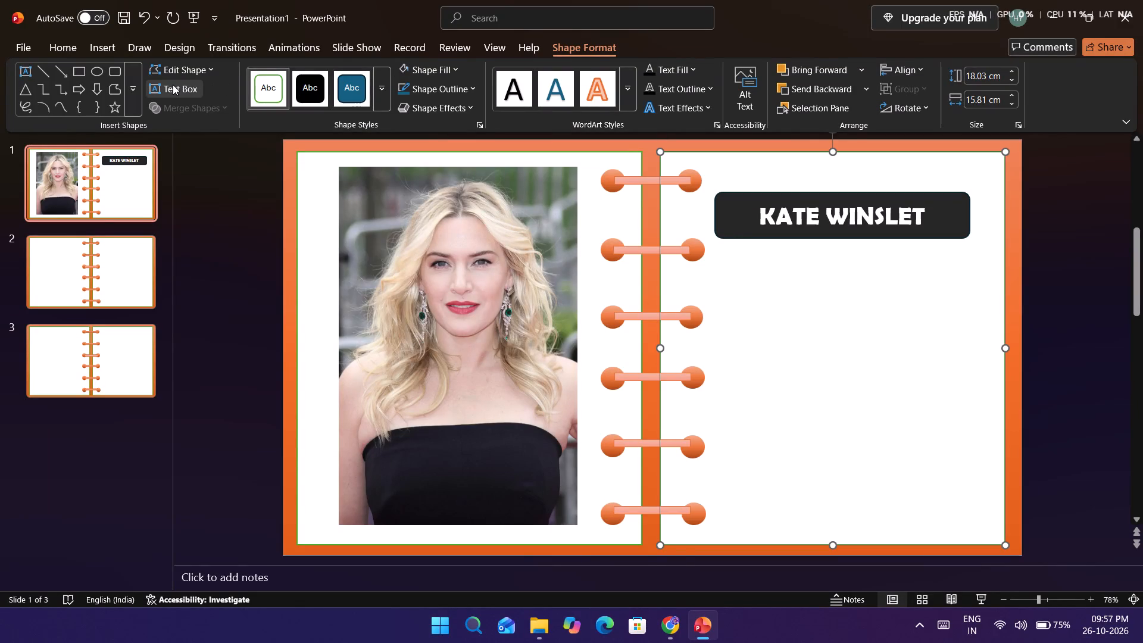
Insert a large text box below the KATE WINSLET banner, sized to span about the banner's width and most of the page beneath.
click(220, 240)
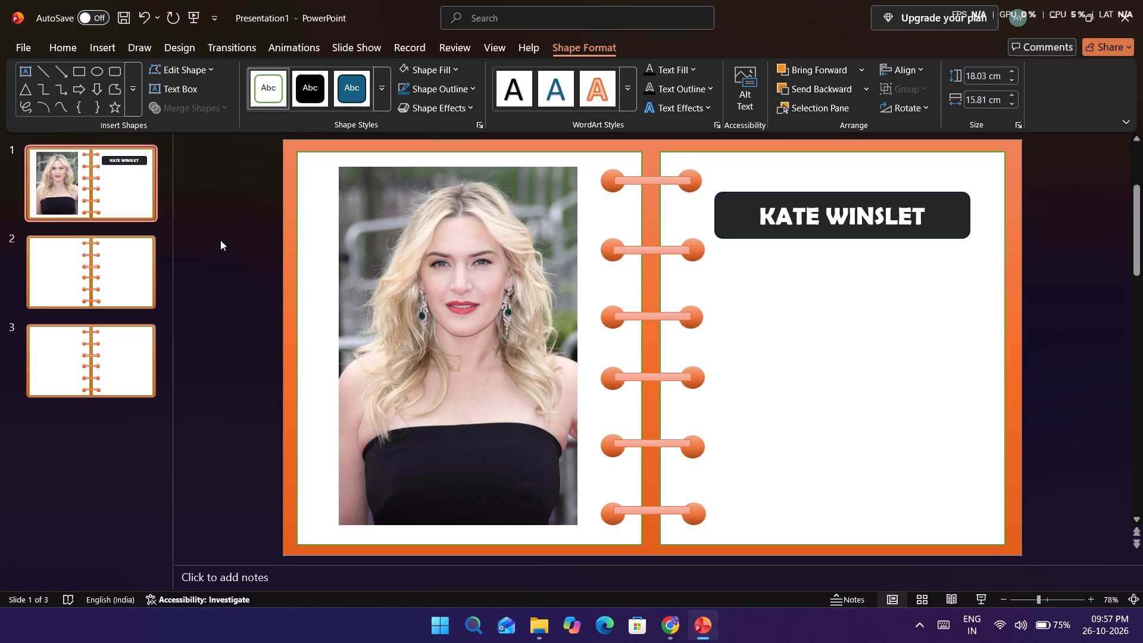
click(379, 44)
click(427, 45)
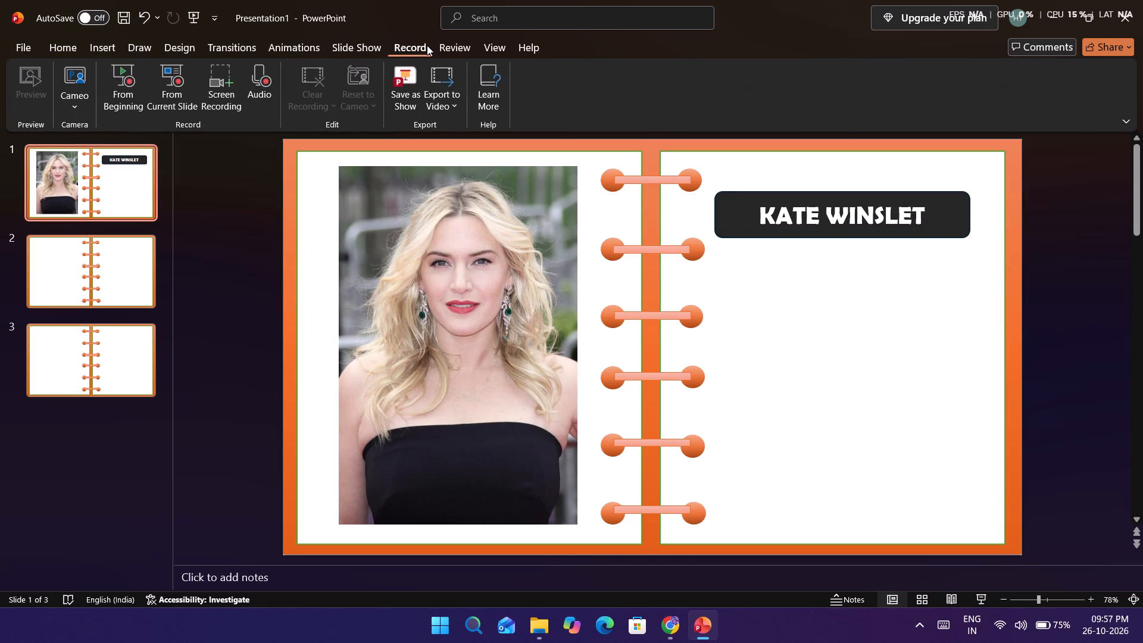
click(95, 46)
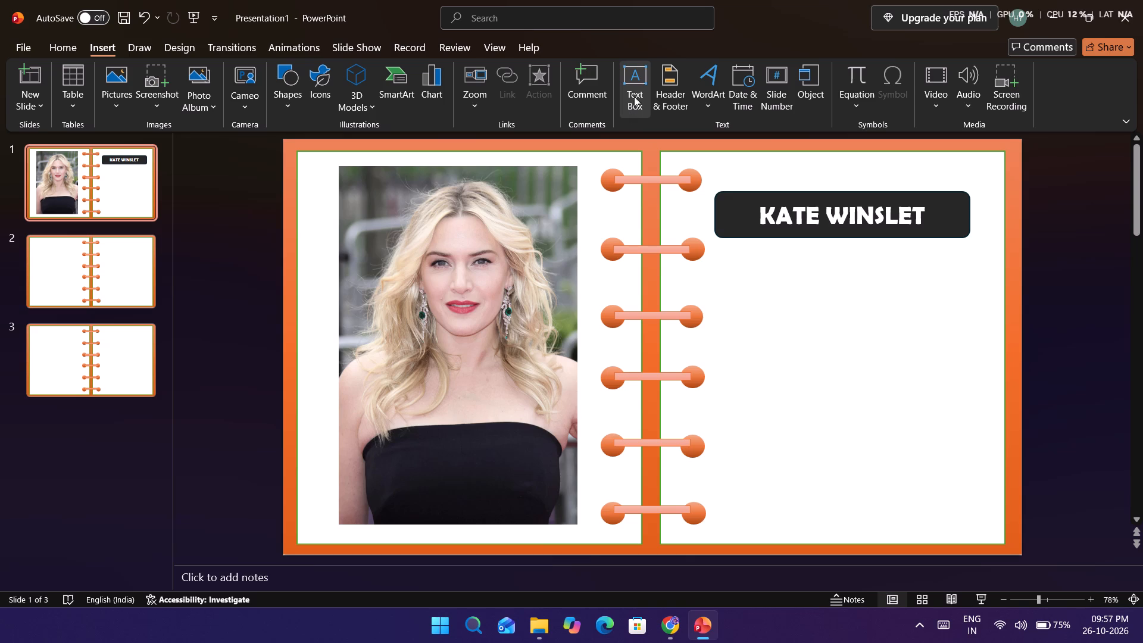
click(642, 82)
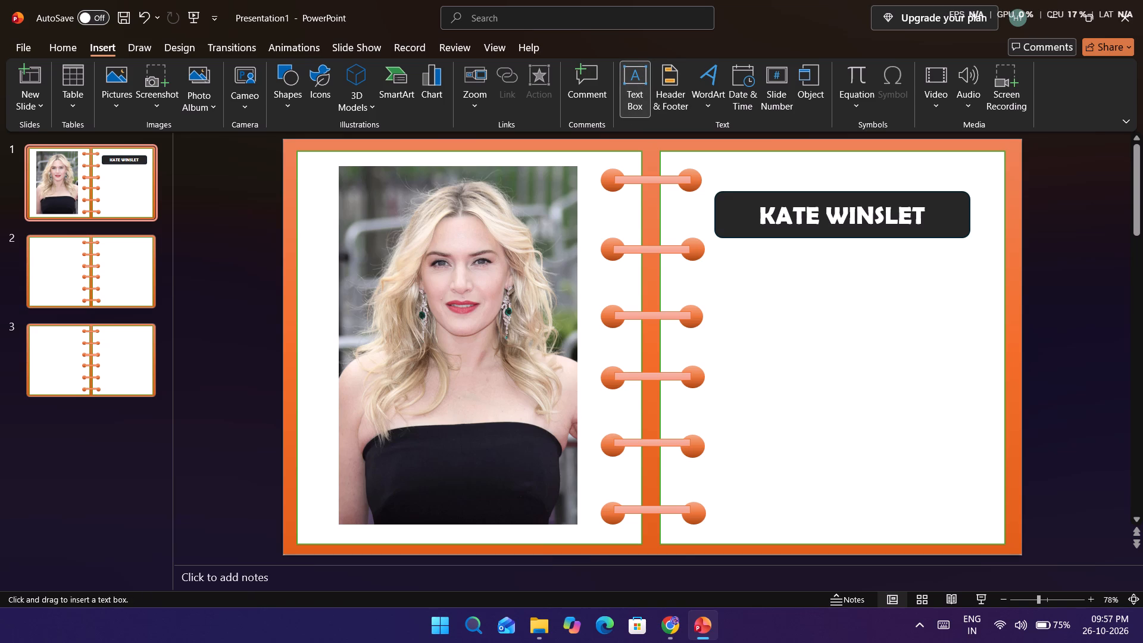
click(752, 299)
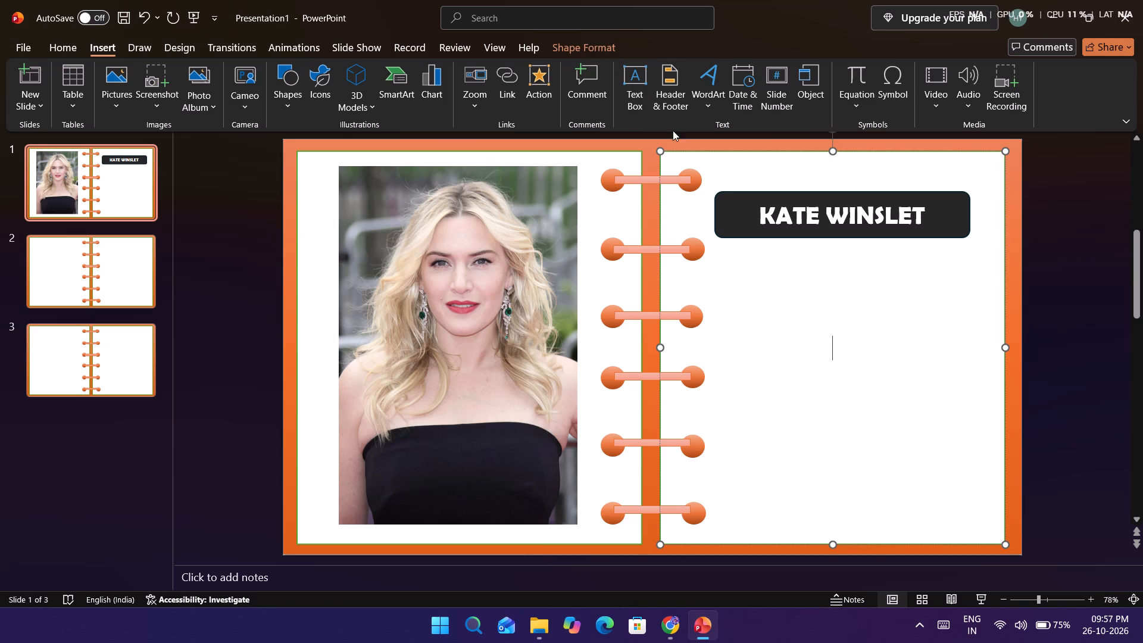
click(637, 68)
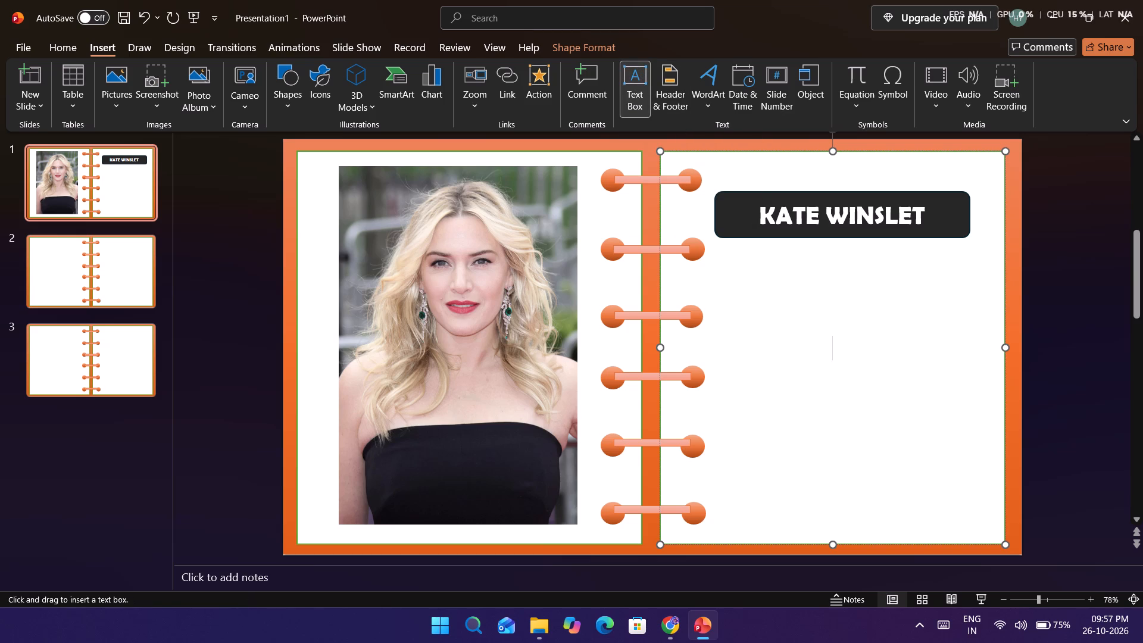
drag(736, 277, 932, 463)
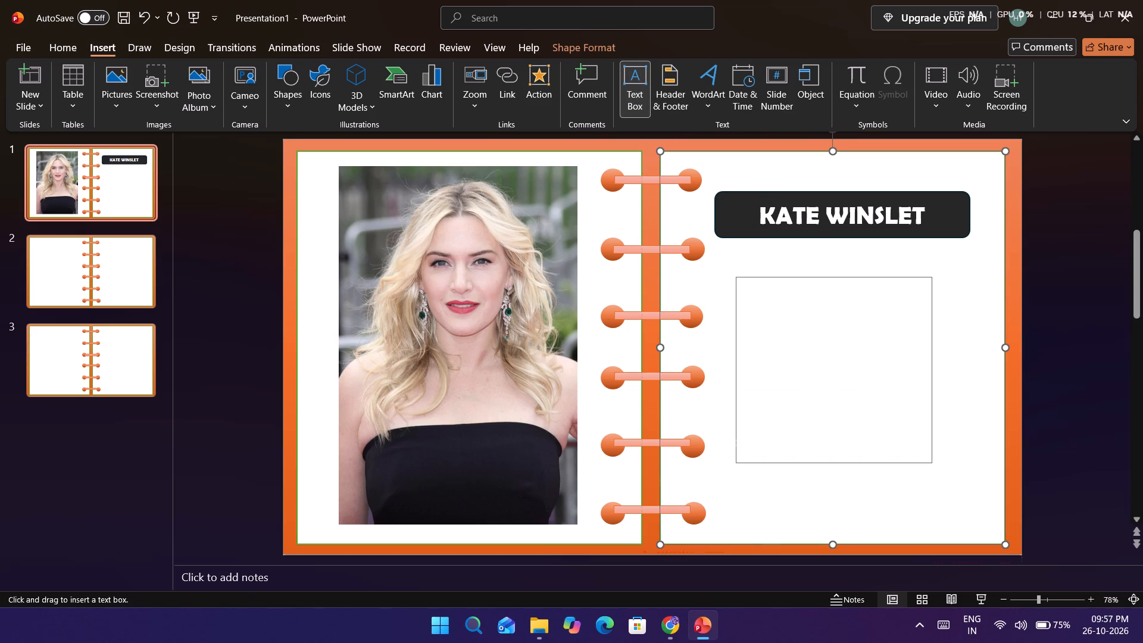
drag(932, 463, 945, 495)
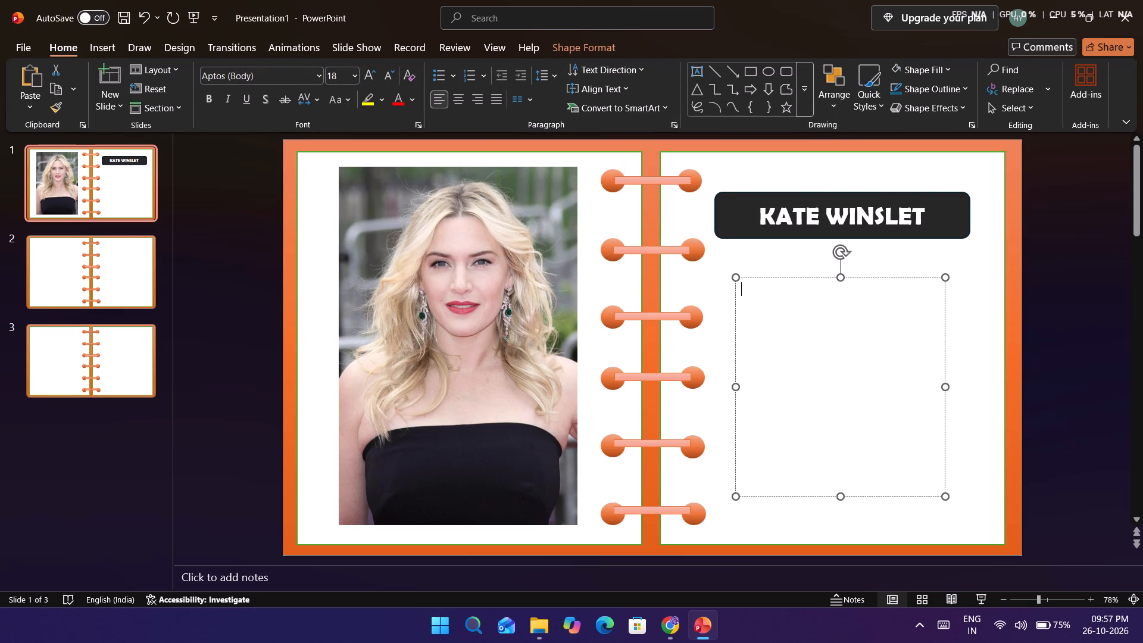
drag(948, 497, 964, 505)
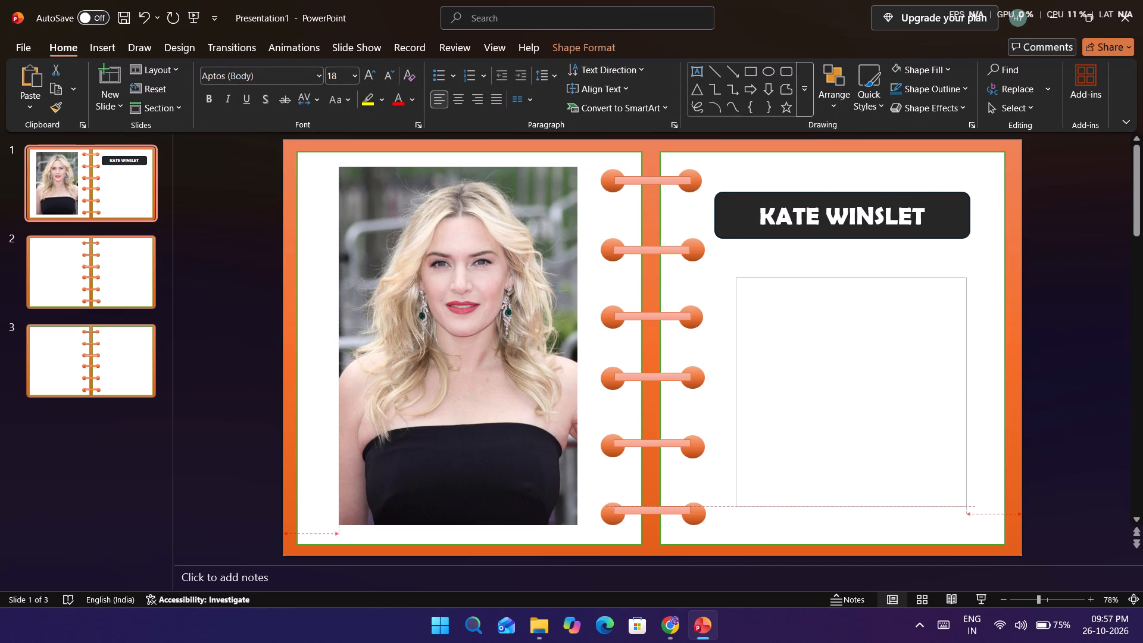
drag(964, 505, 967, 510)
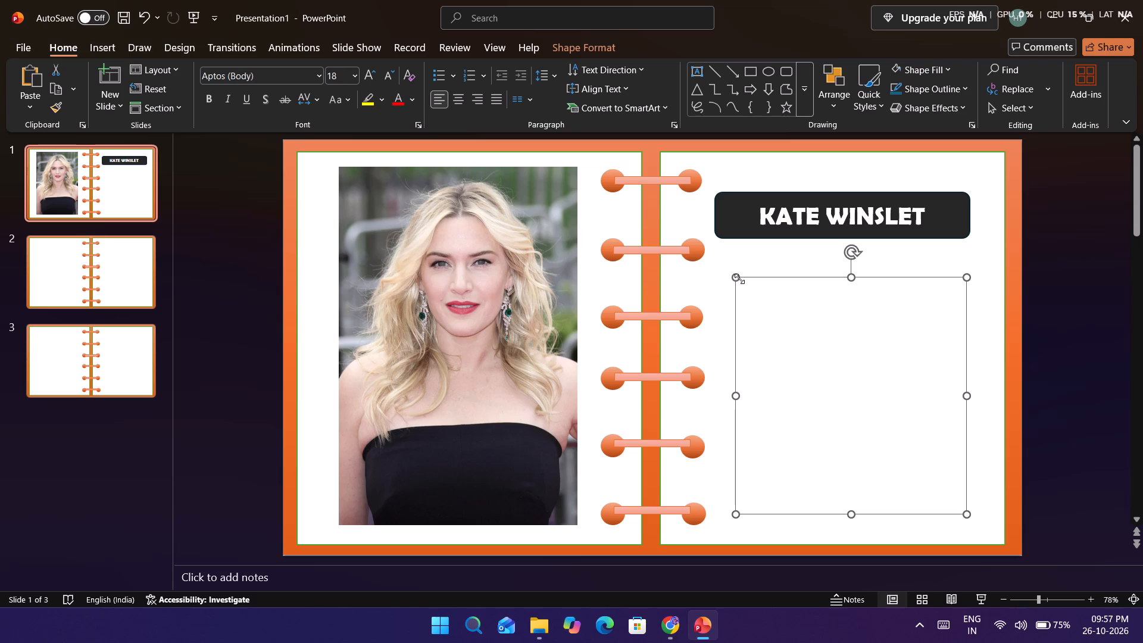
drag(739, 278, 723, 258)
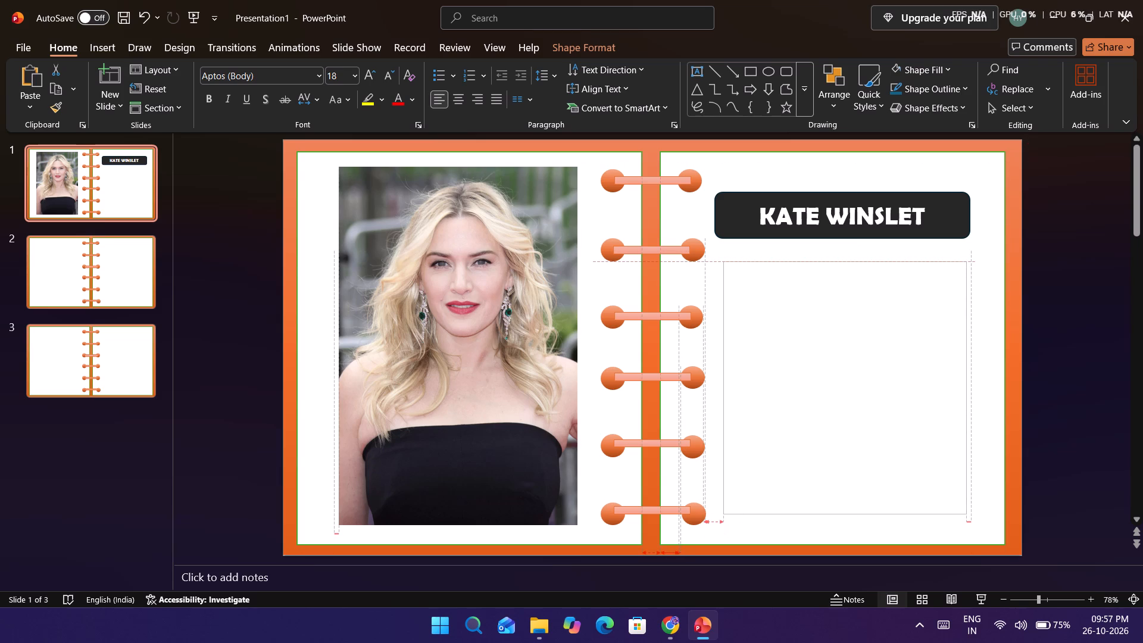
drag(723, 258, 716, 257)
click(753, 307)
click(753, 307)
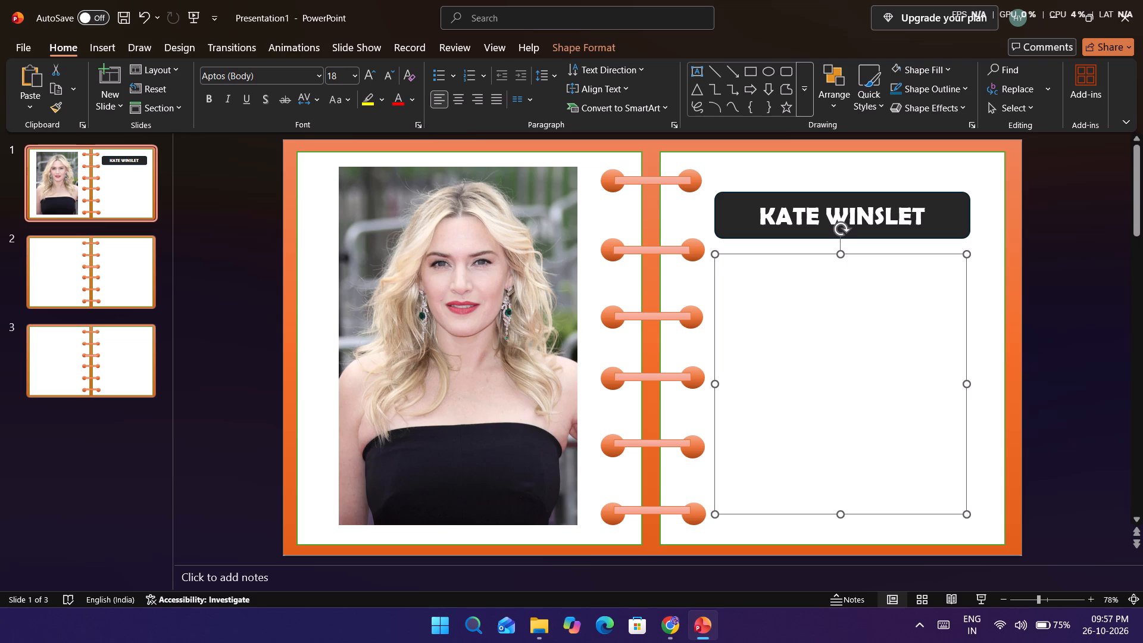
Copy ChatGPT's five-line response about Kate Winslet in Chrome and paste it into the new text box in PowerPoint.
click(675, 626)
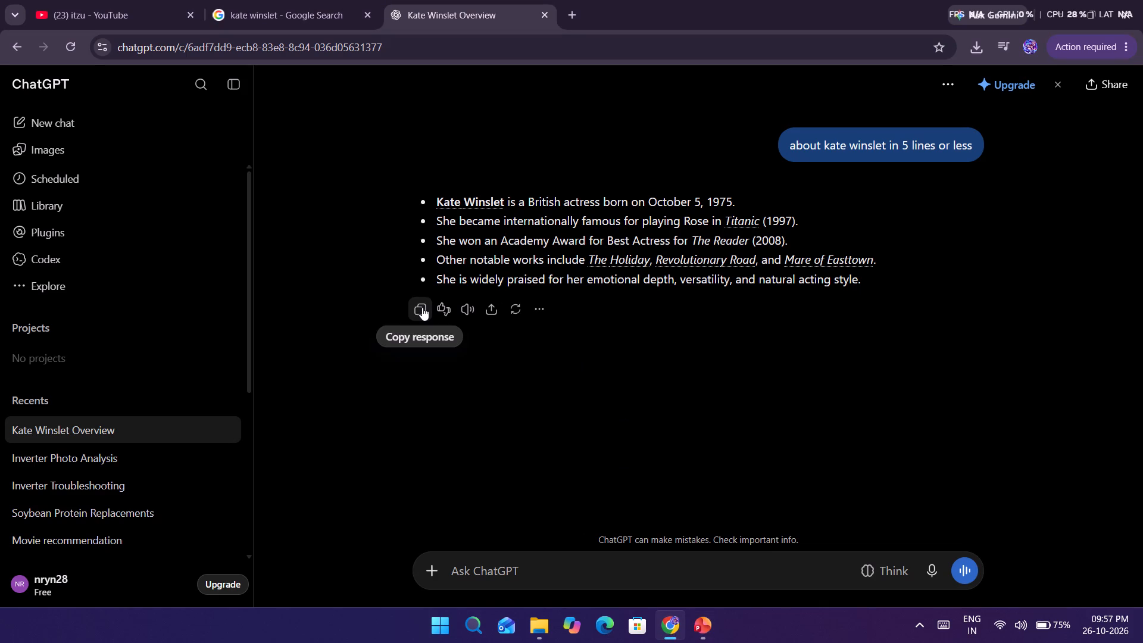
click(422, 307)
click(705, 628)
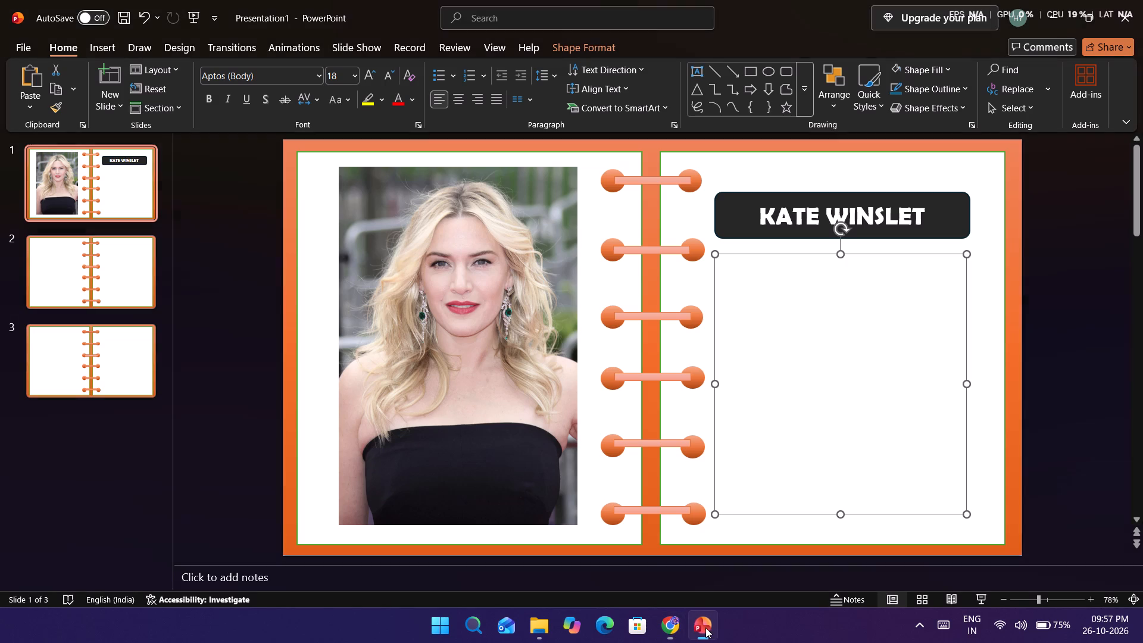
click(803, 336)
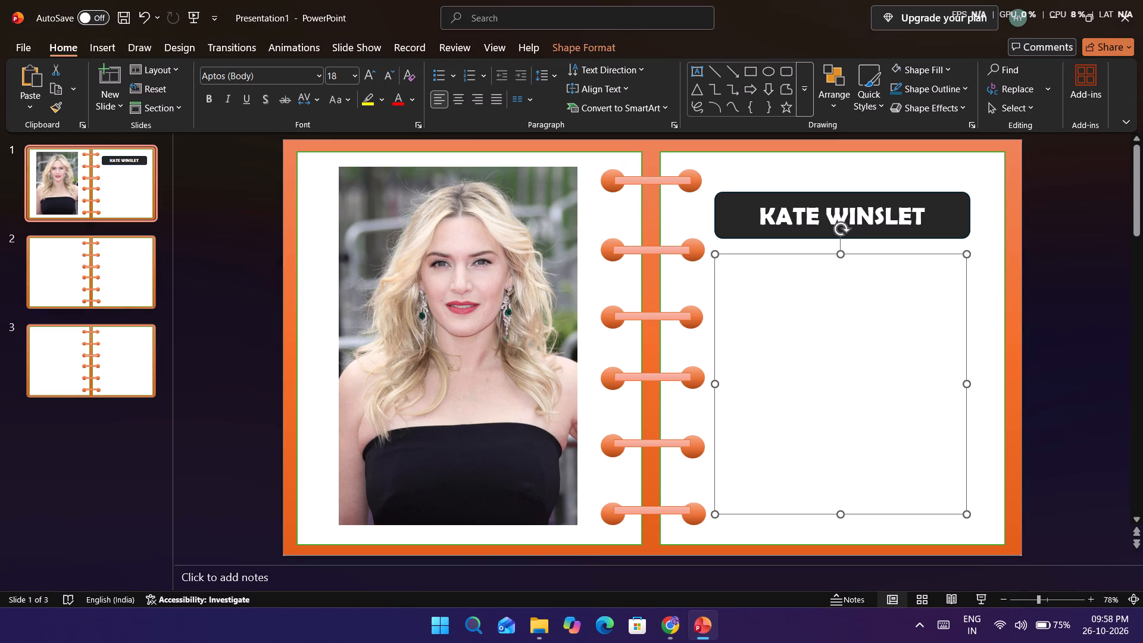
key(ctrl+v)
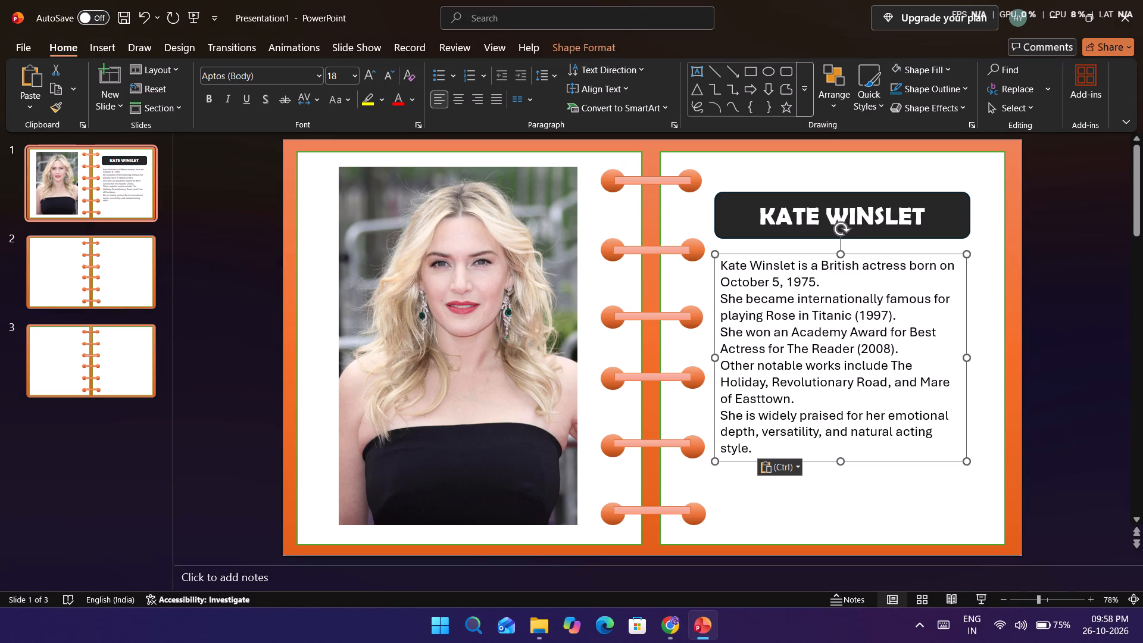
Add round bullets to all five sentences of the pasted Kate Winslet text.
click(719, 418)
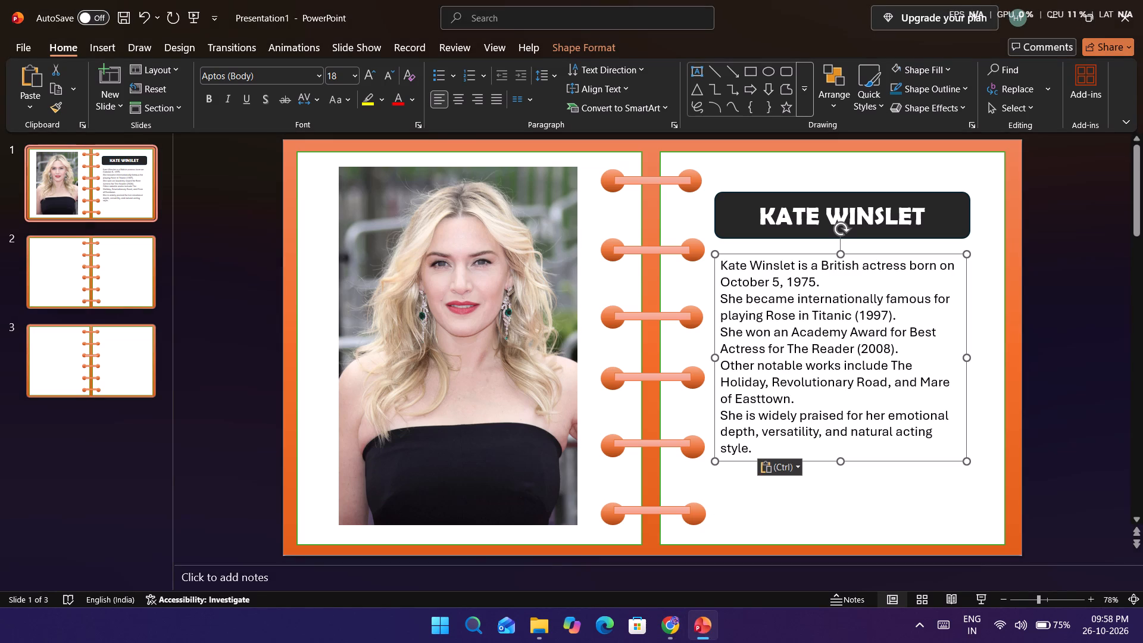
click(728, 417)
click(721, 415)
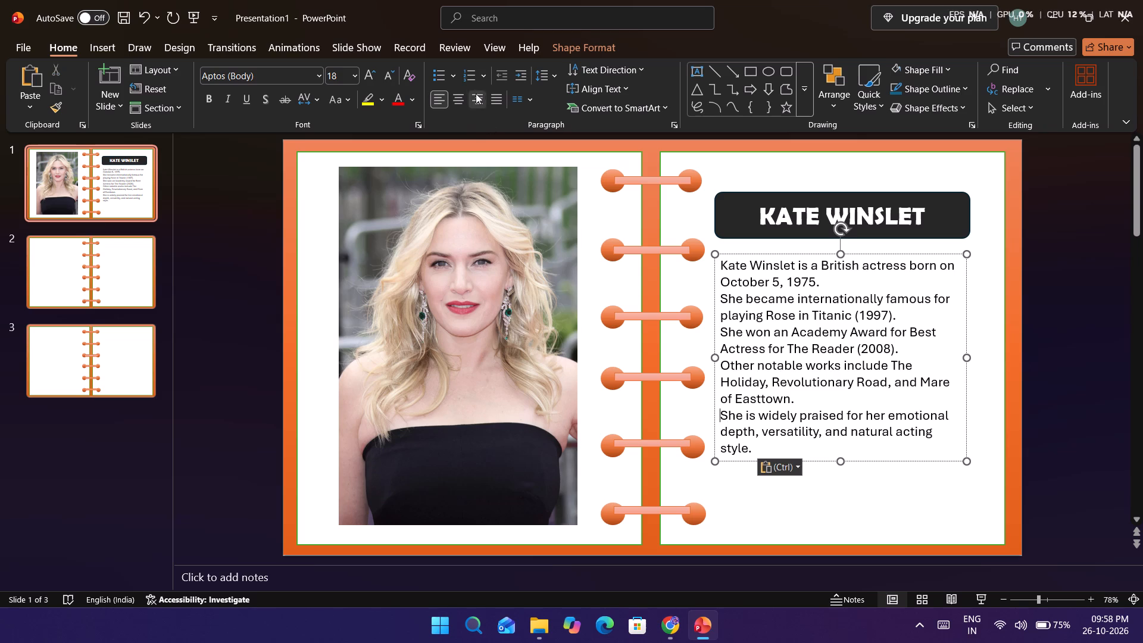
click(441, 77)
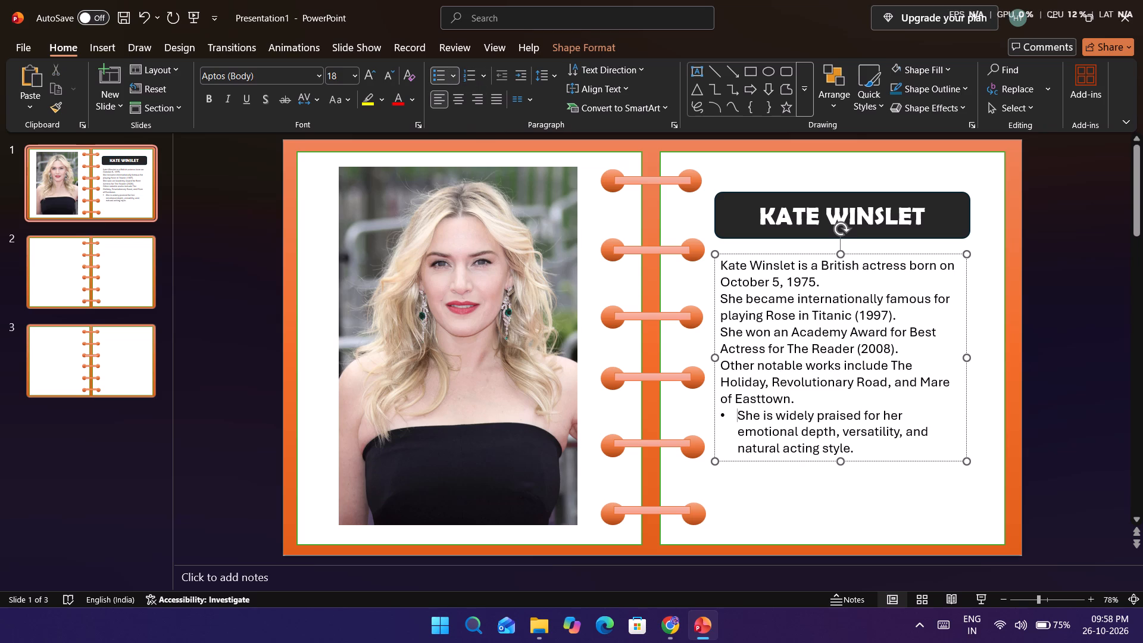
click(721, 368)
click(441, 71)
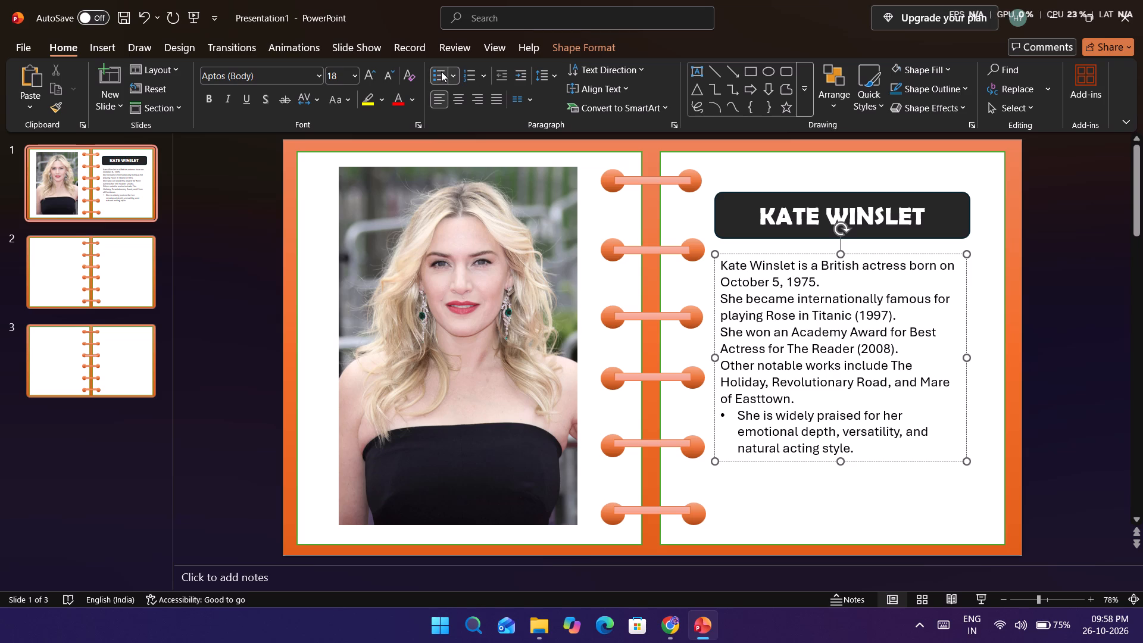
click(719, 331)
click(723, 335)
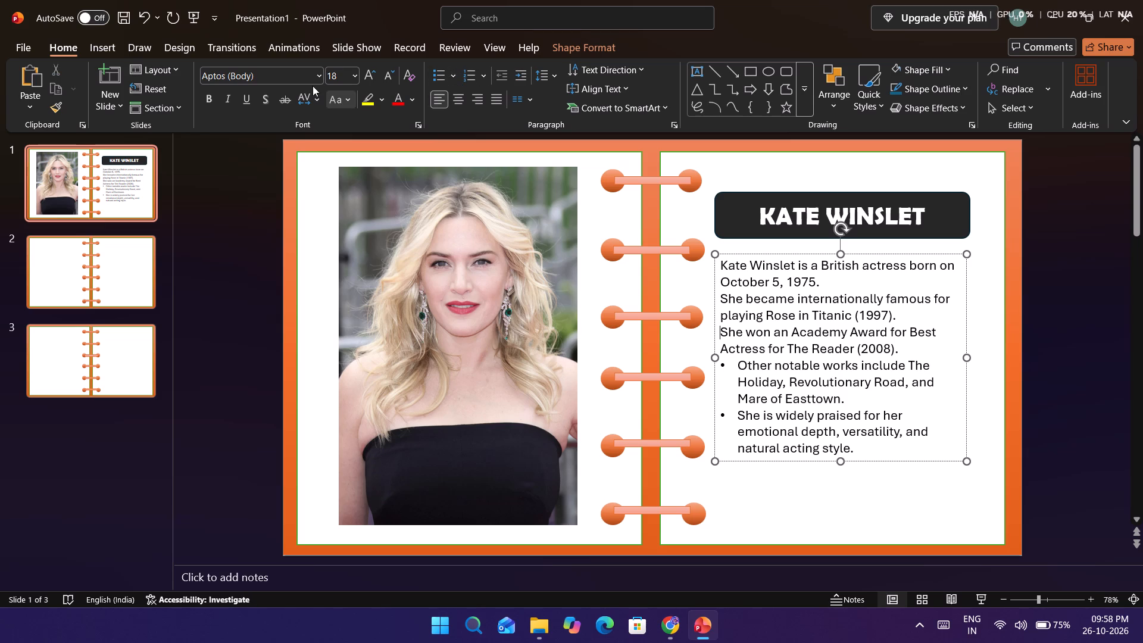
click(432, 80)
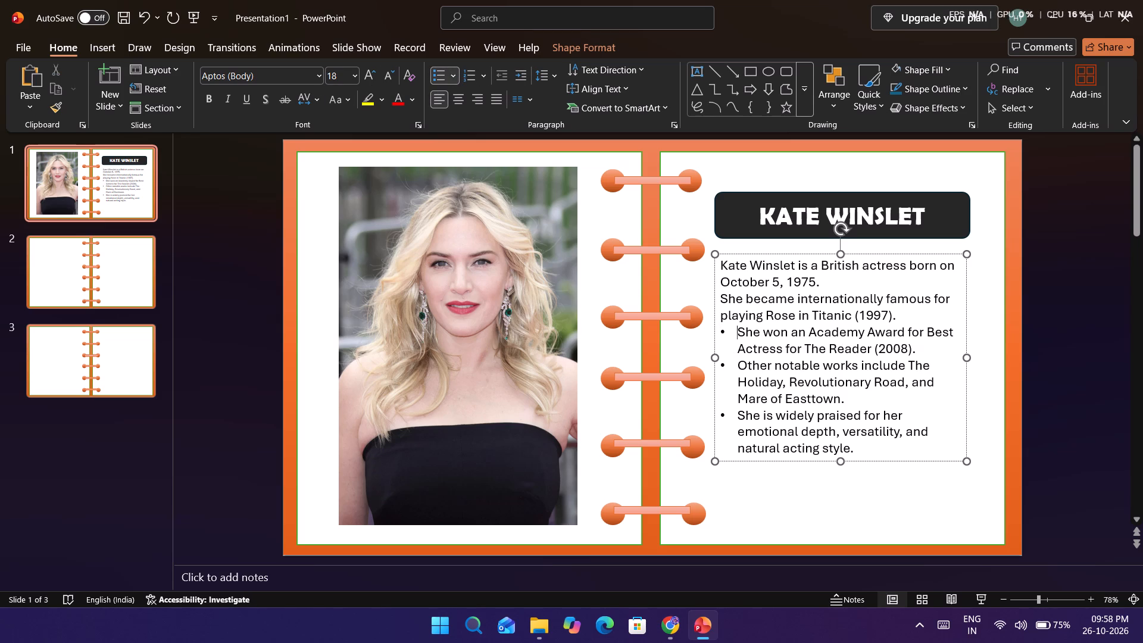
click(722, 295)
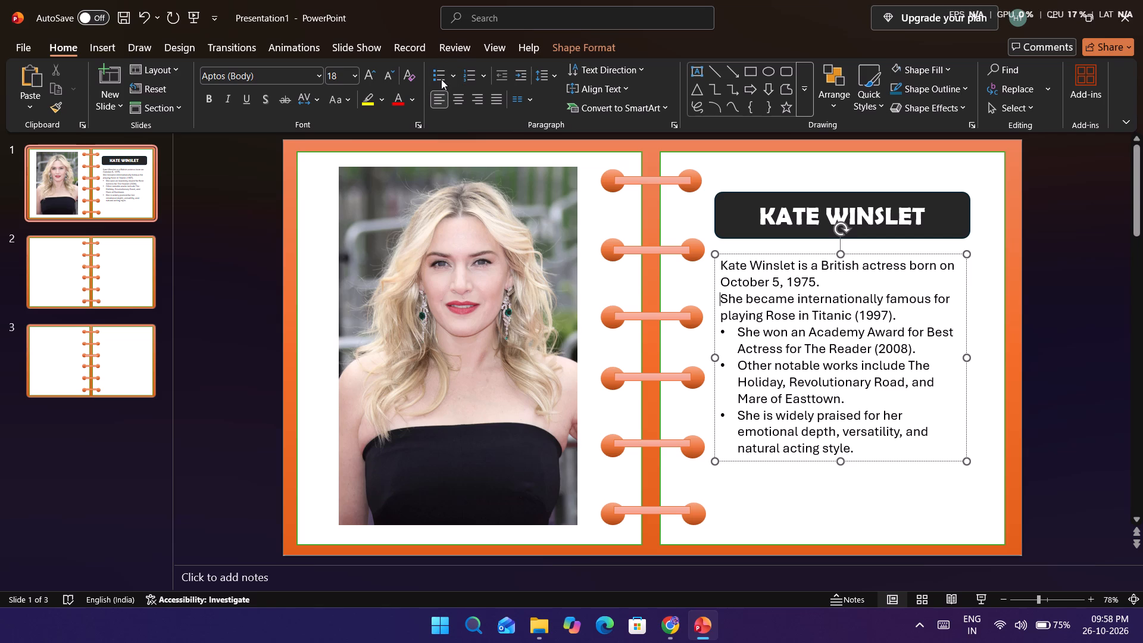
click(441, 79)
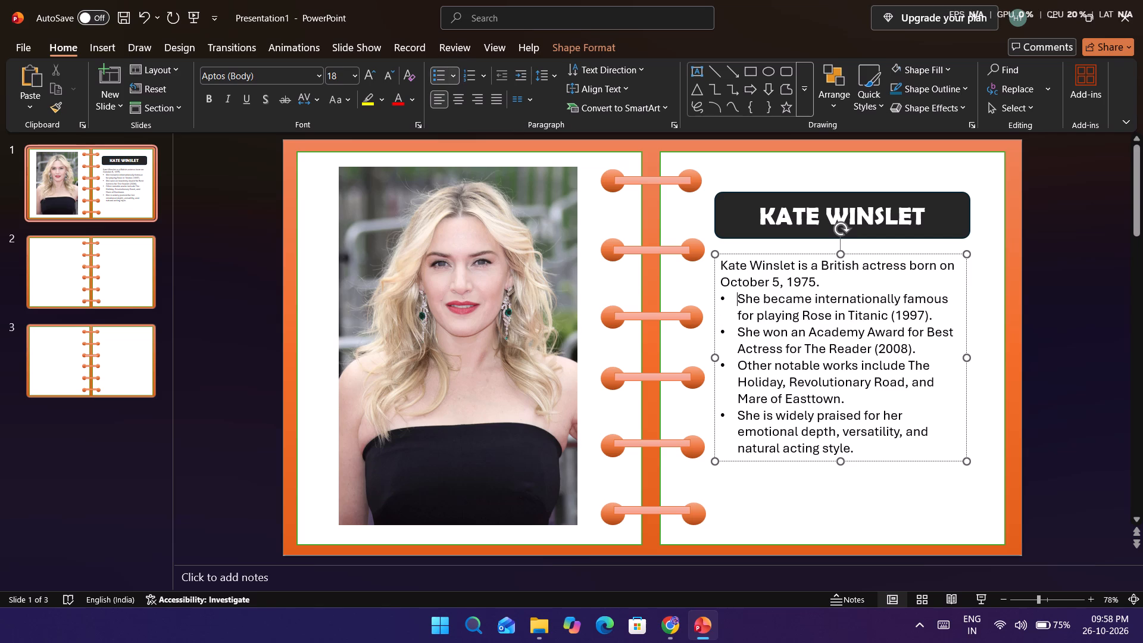
click(722, 264)
click(432, 77)
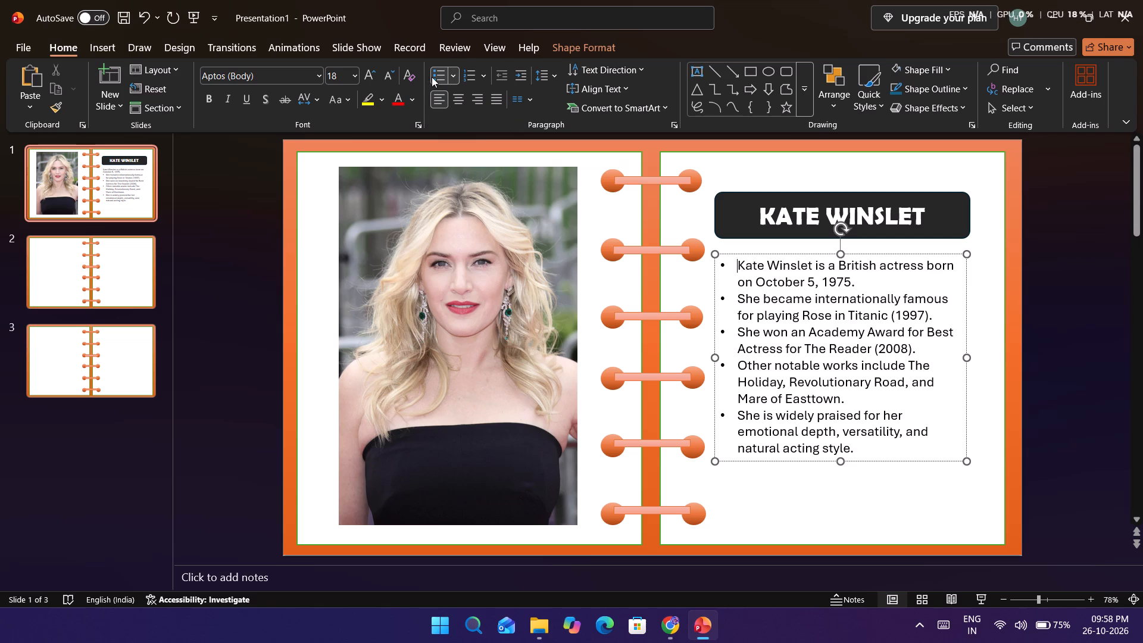
click(875, 450)
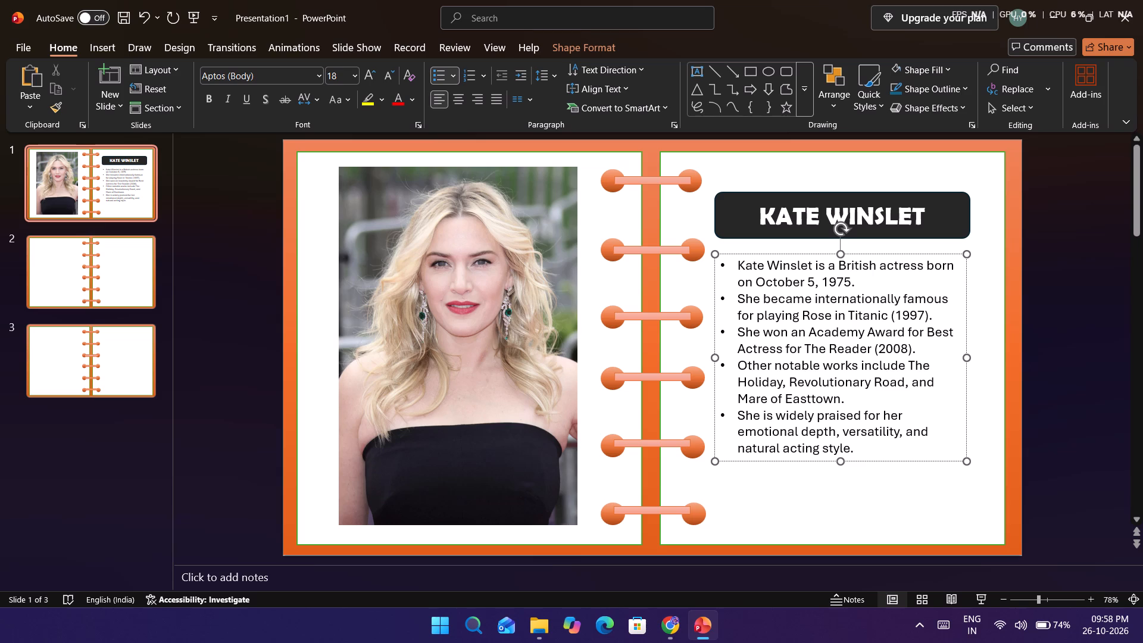
Apply the Page Curl transition to all three slides.
shift+click(138, 186)
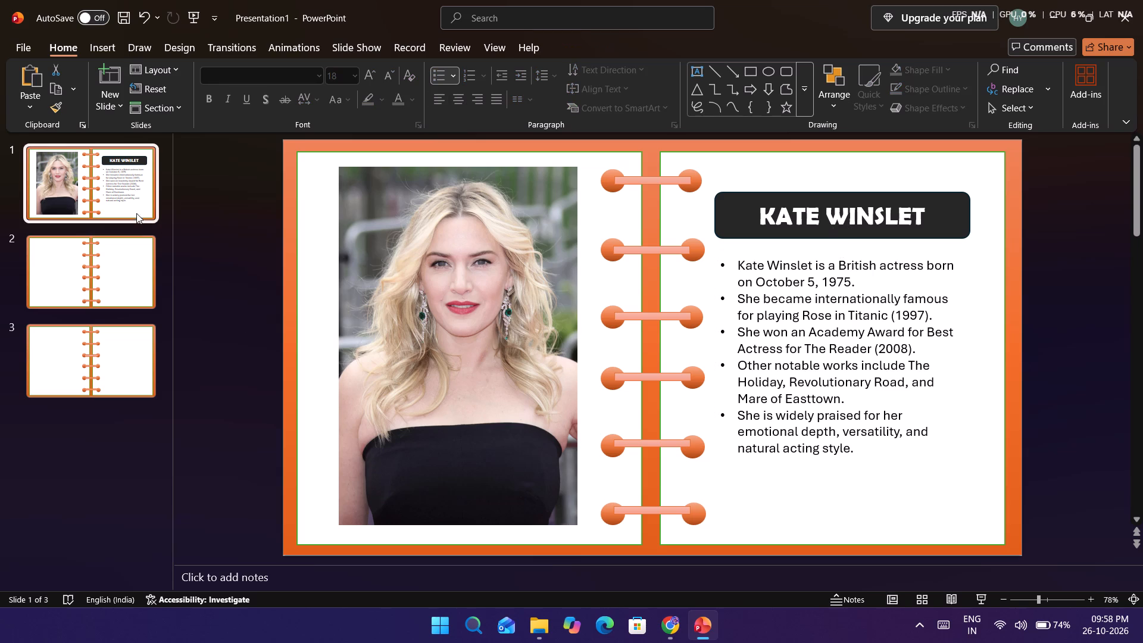
shift+click(138, 249)
shift+click(128, 345)
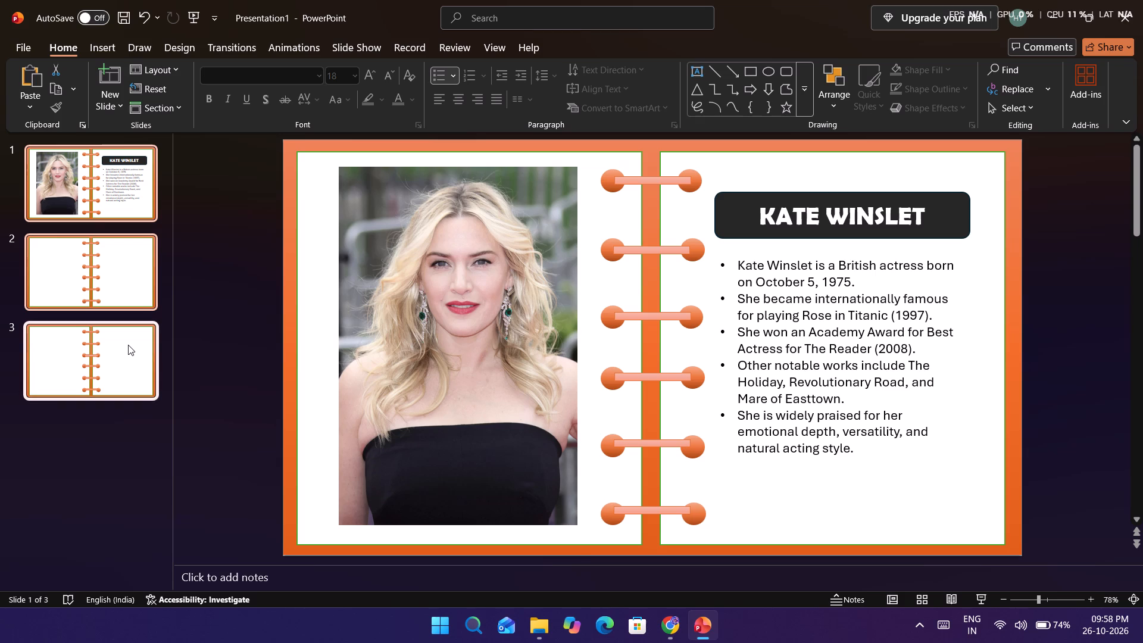
click(243, 48)
click(810, 102)
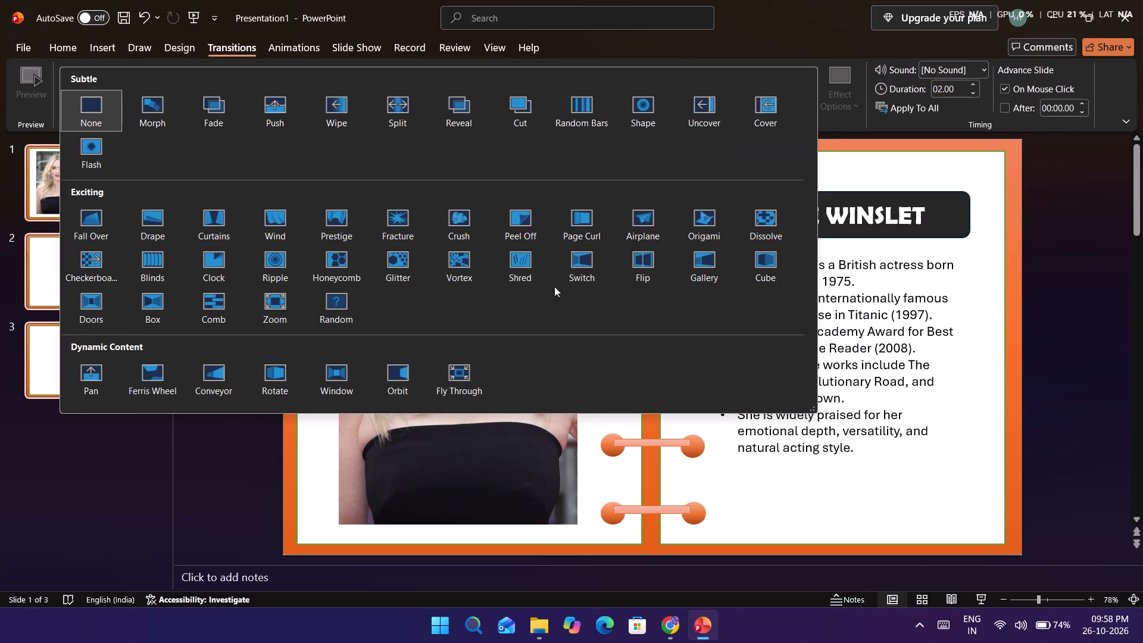
click(586, 222)
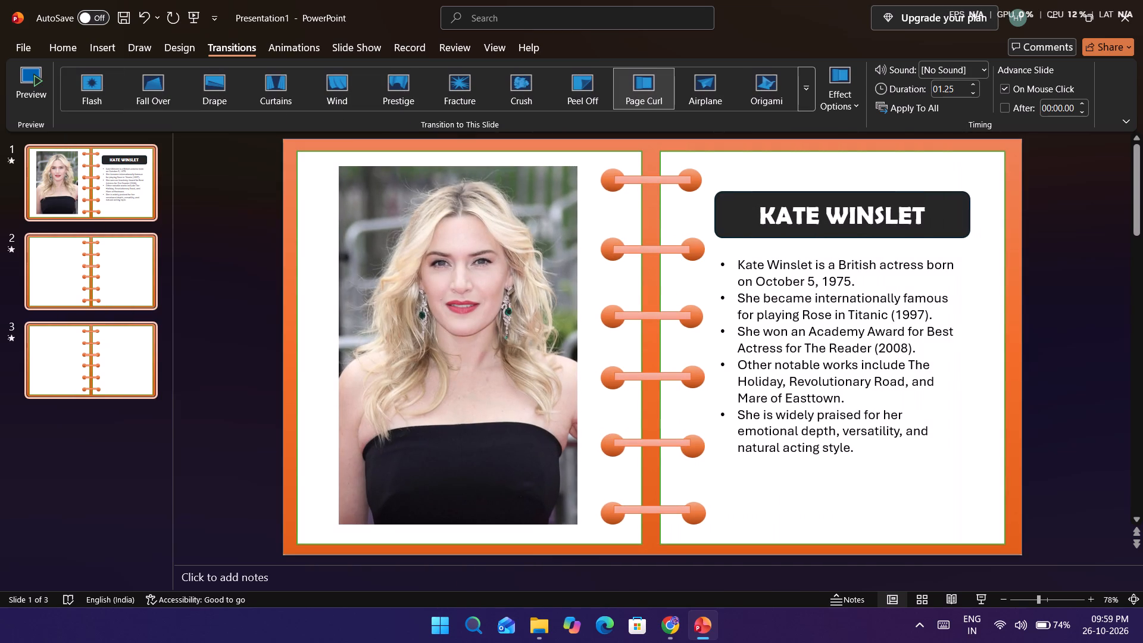
key(Right)
key(Right)
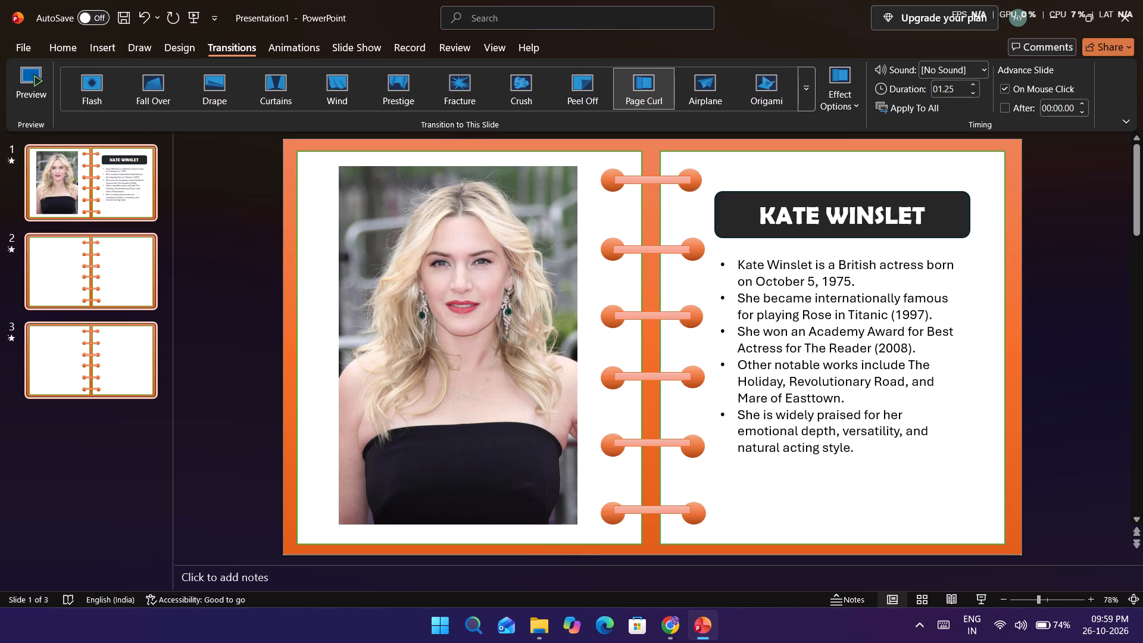
click(805, 105)
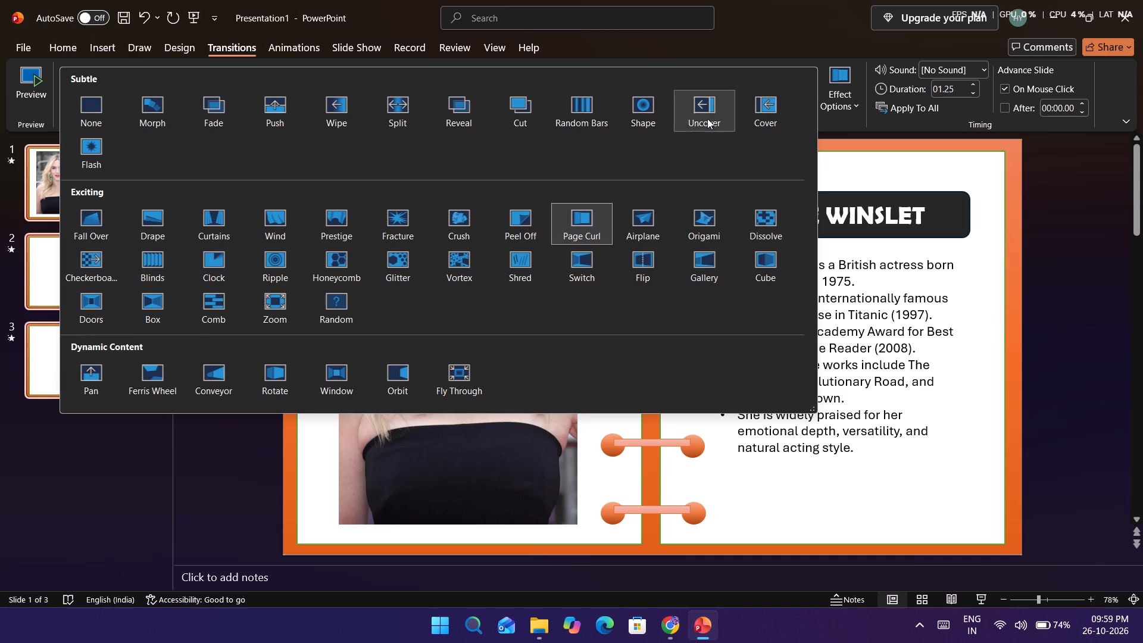
right_click(596, 213)
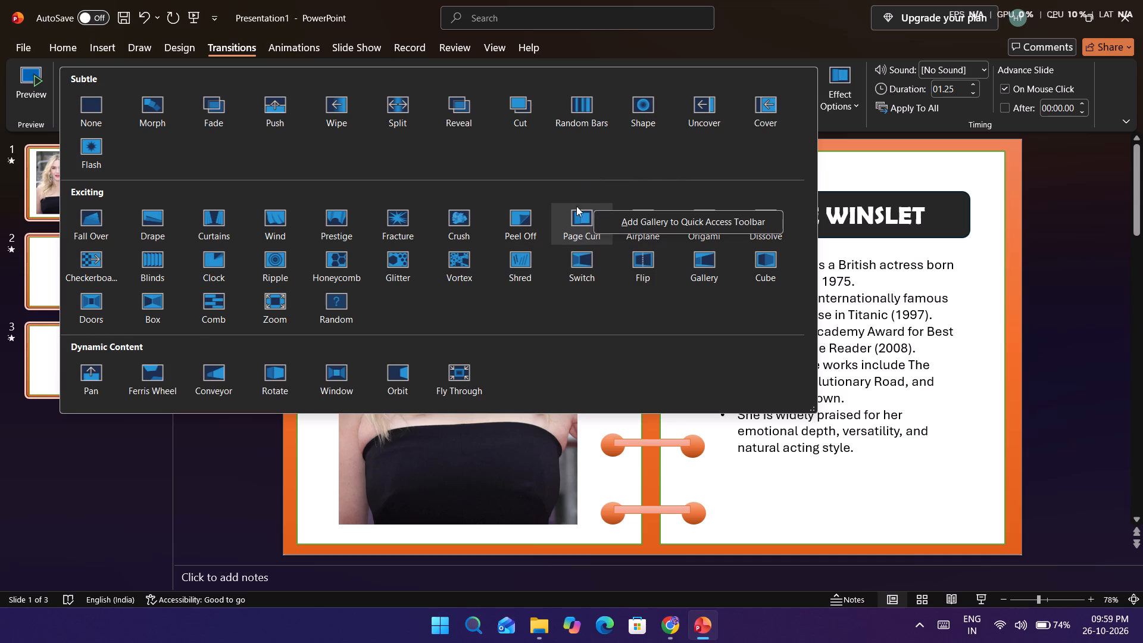
click(576, 220)
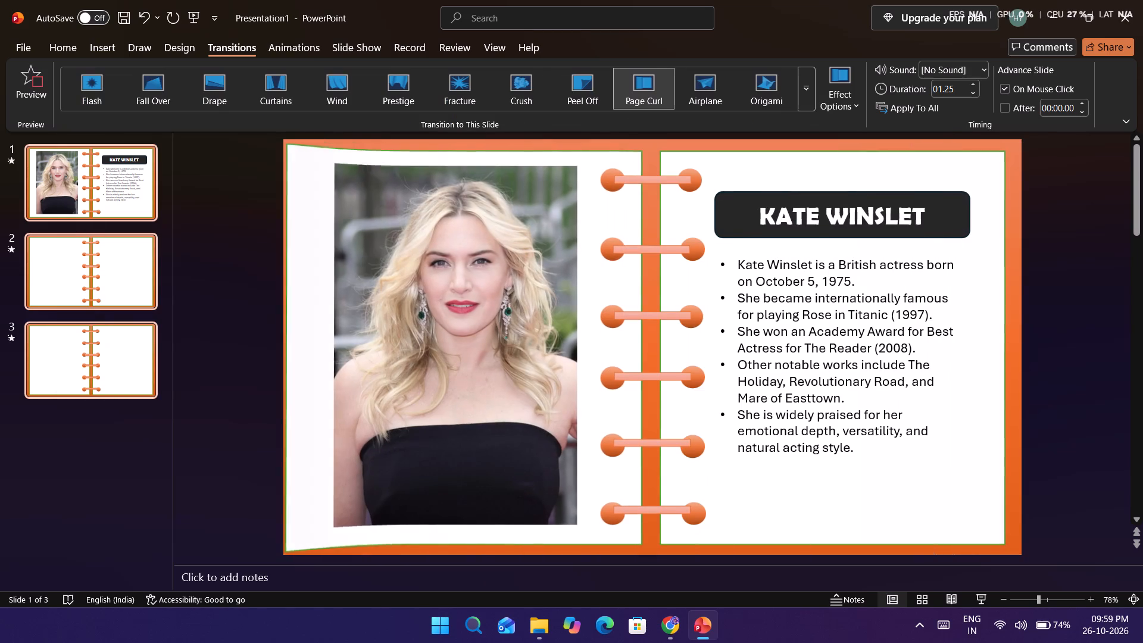
Run the slide show from slide 1 and page forward and back to examine the Page Curl transitions.
click(104, 261)
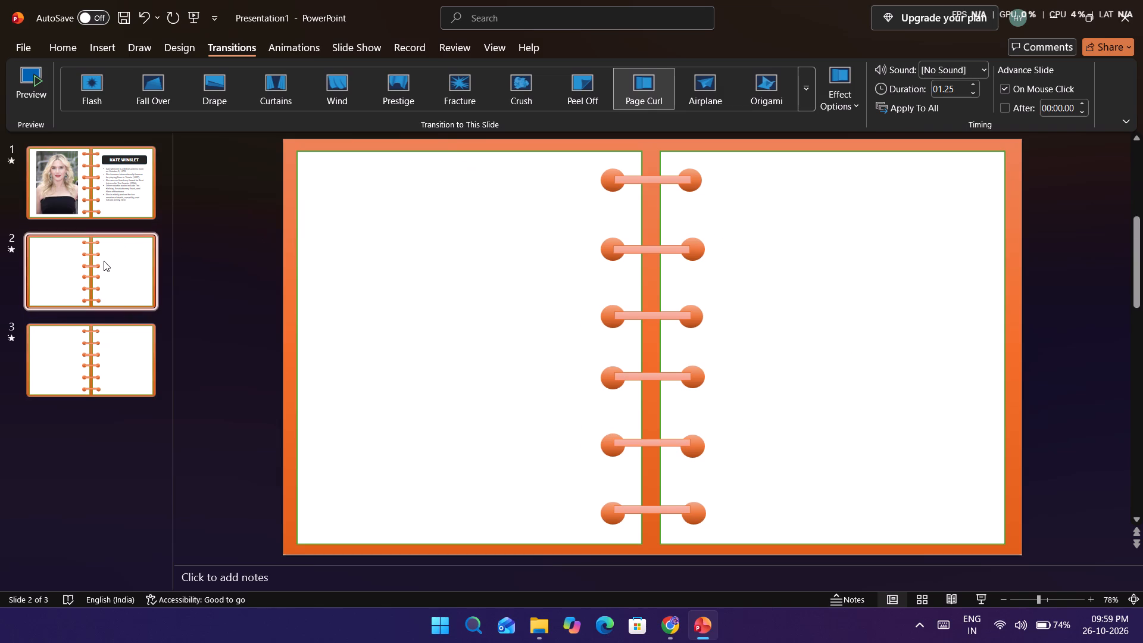
click(108, 198)
key(Right)
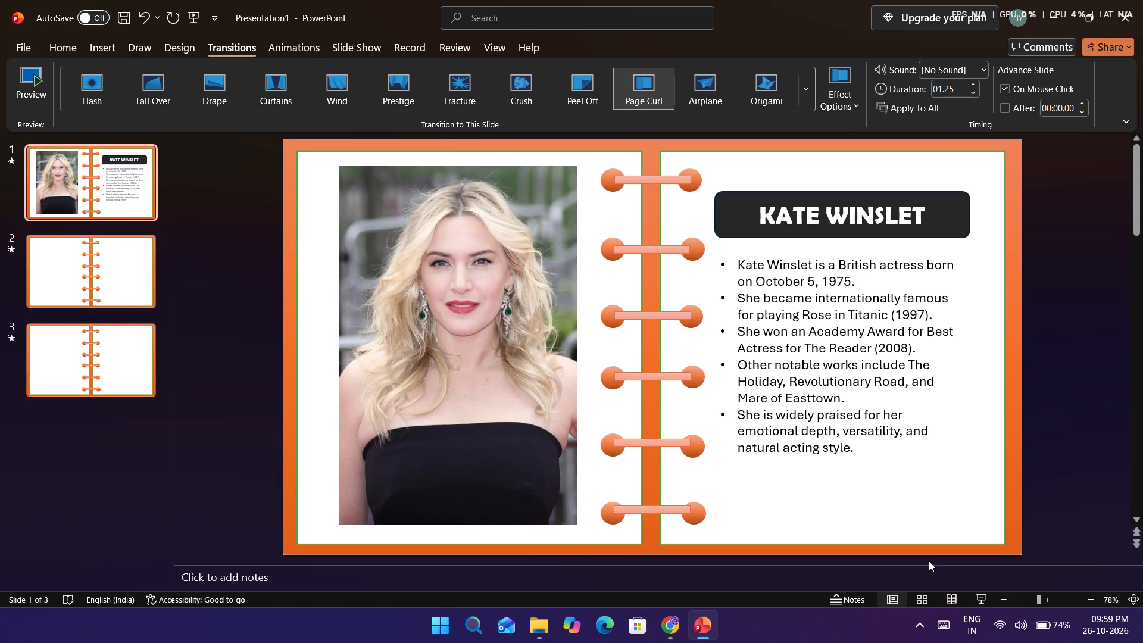
click(982, 602)
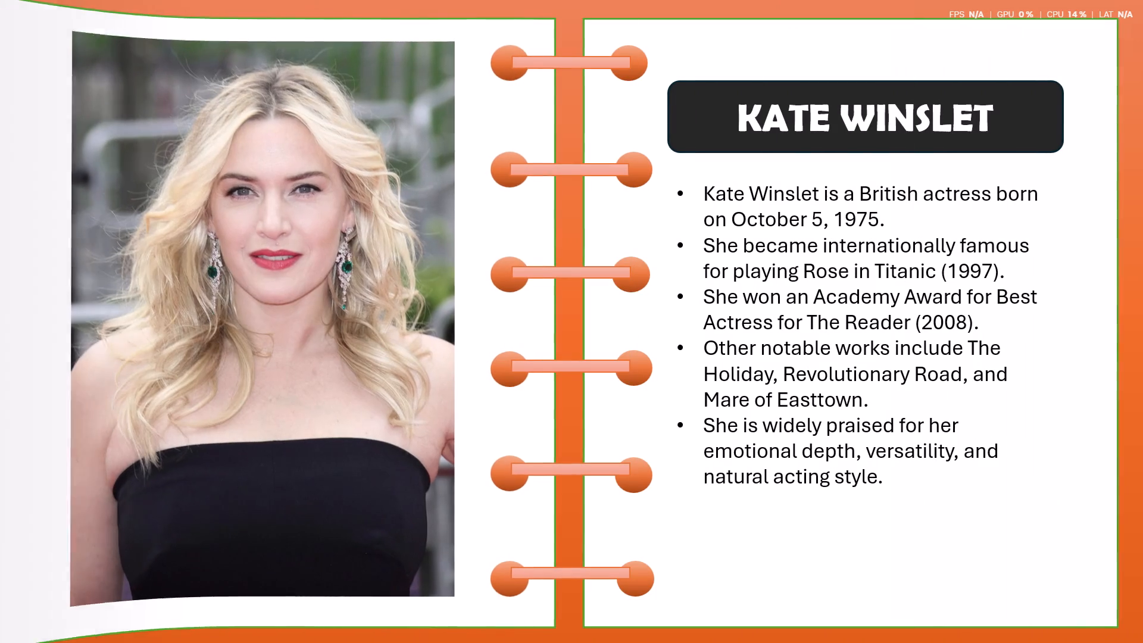
key(Right)
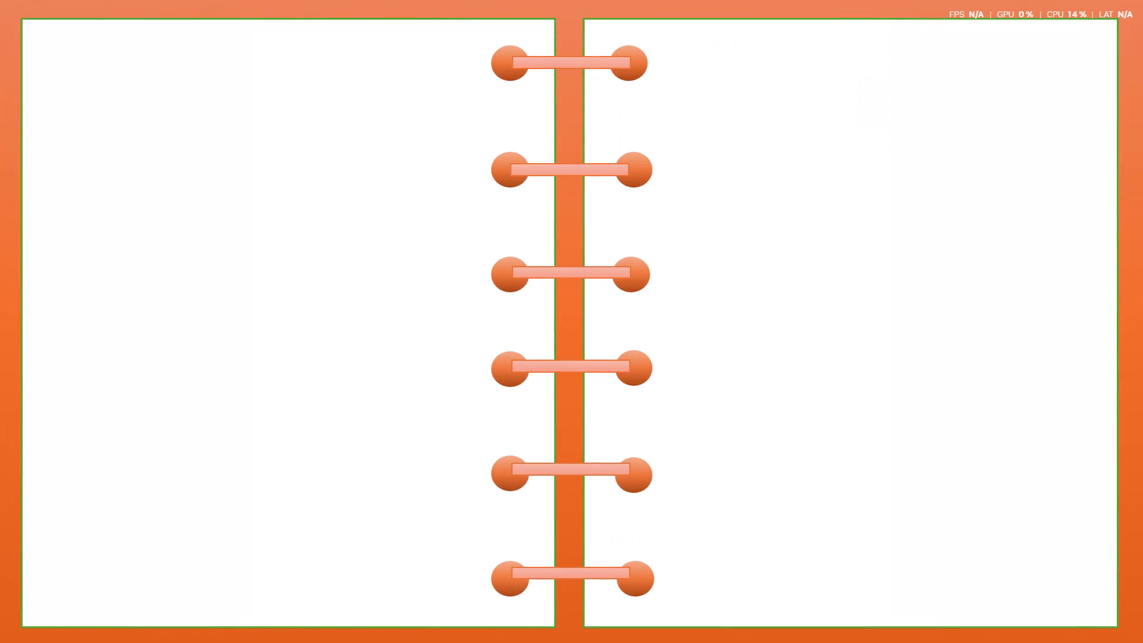
key(Left)
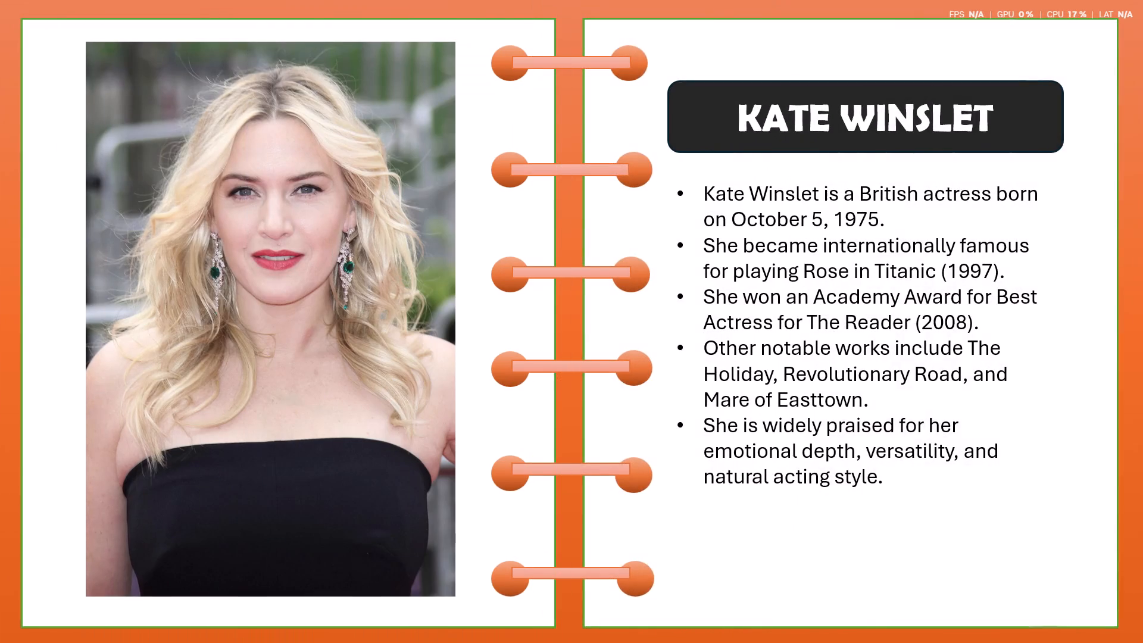
key(Right)
key(Right)
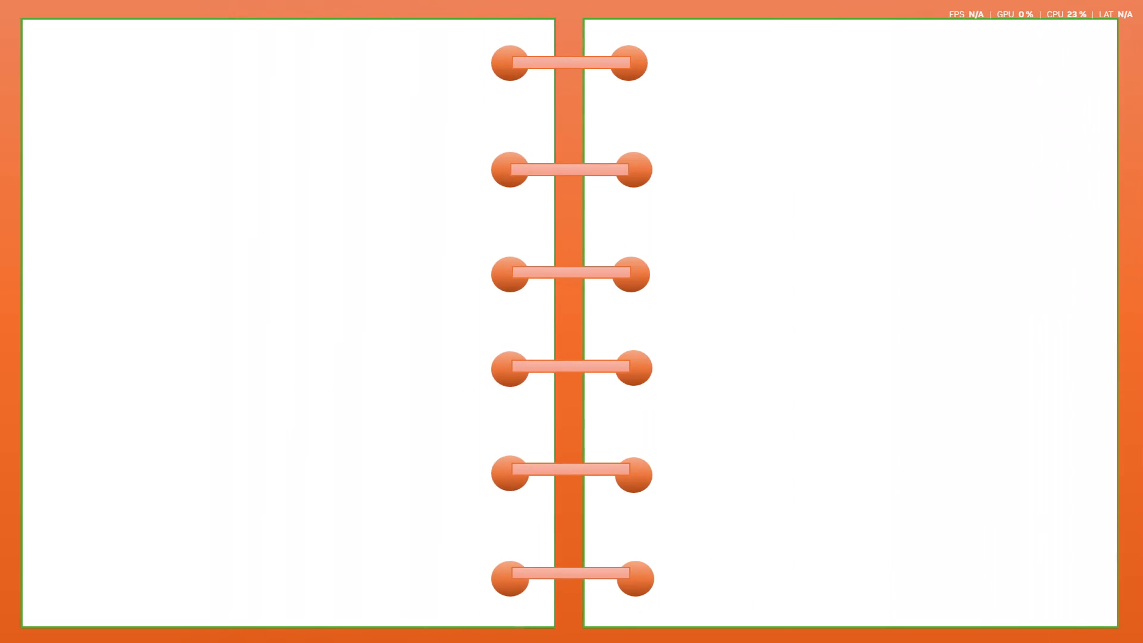
key(Right)
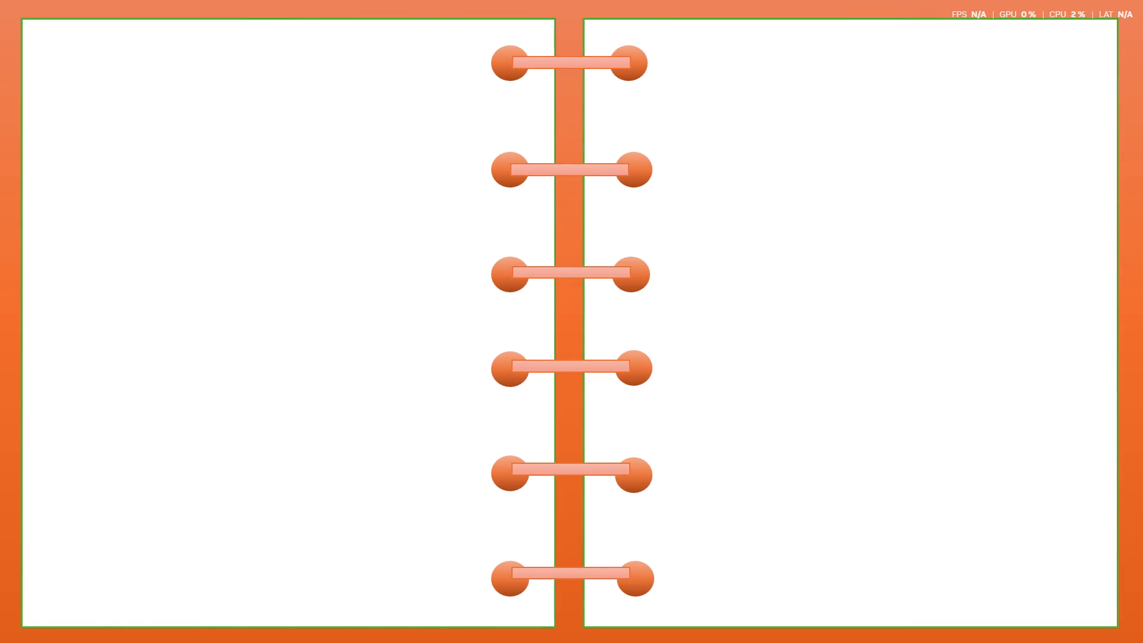
key(Left)
key(Left)
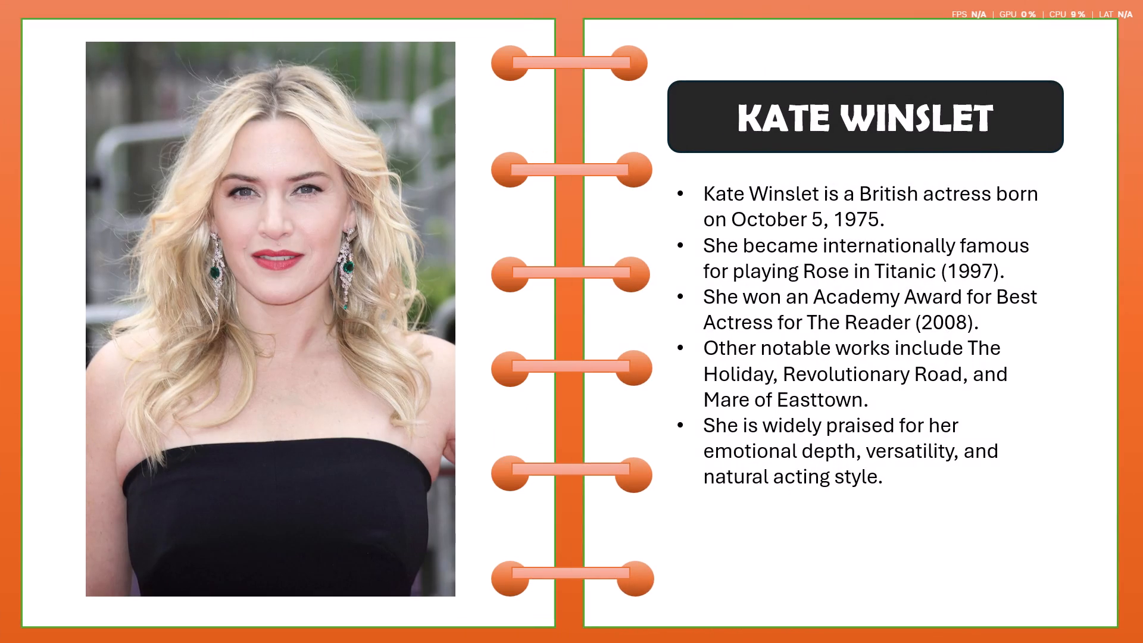
key(Right)
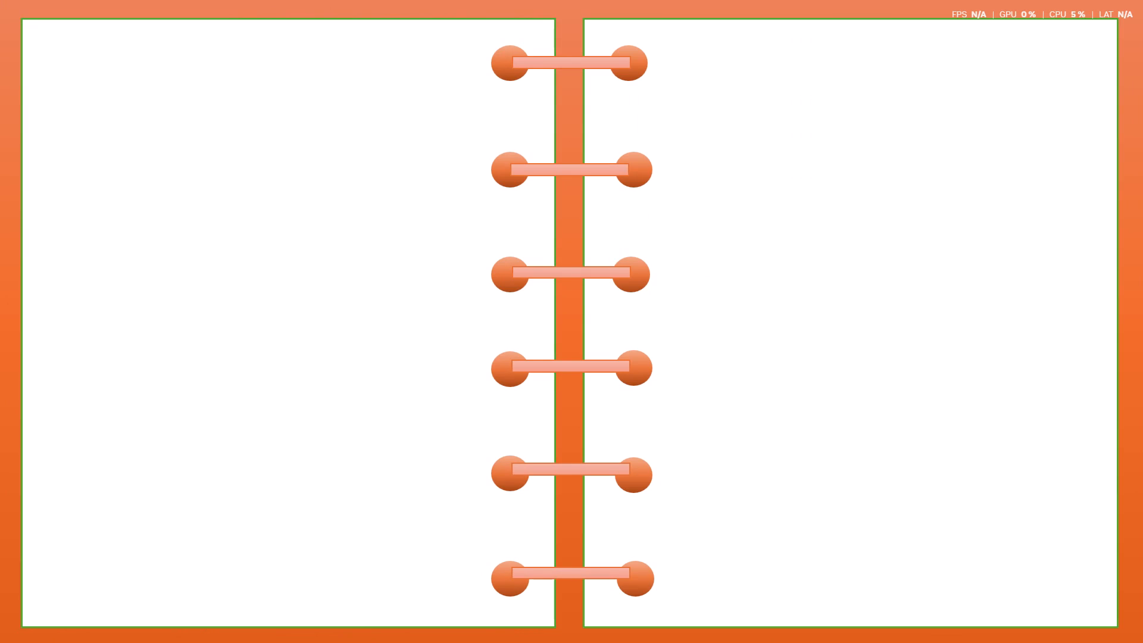
key(Escape)
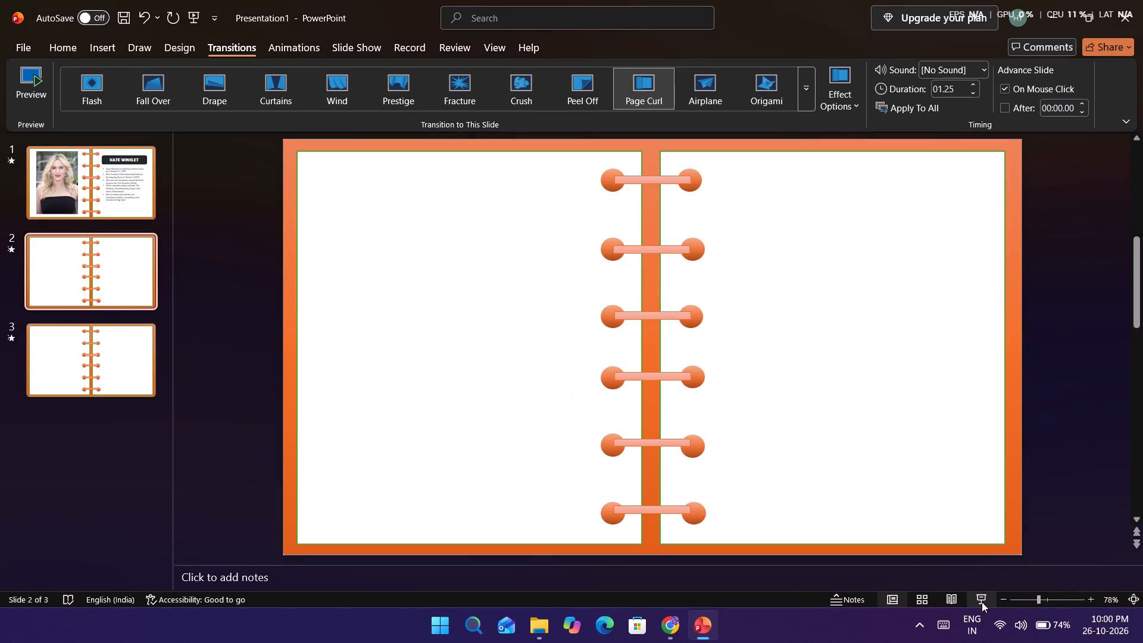
Open the blank second notebook slide for editing.
click(123, 199)
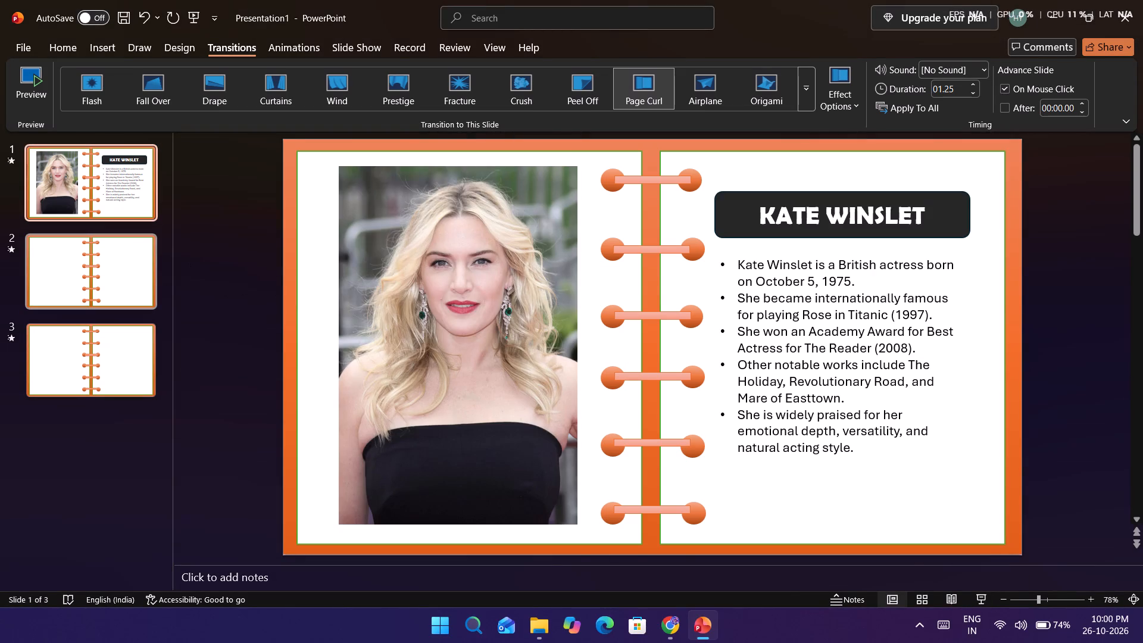
click(80, 271)
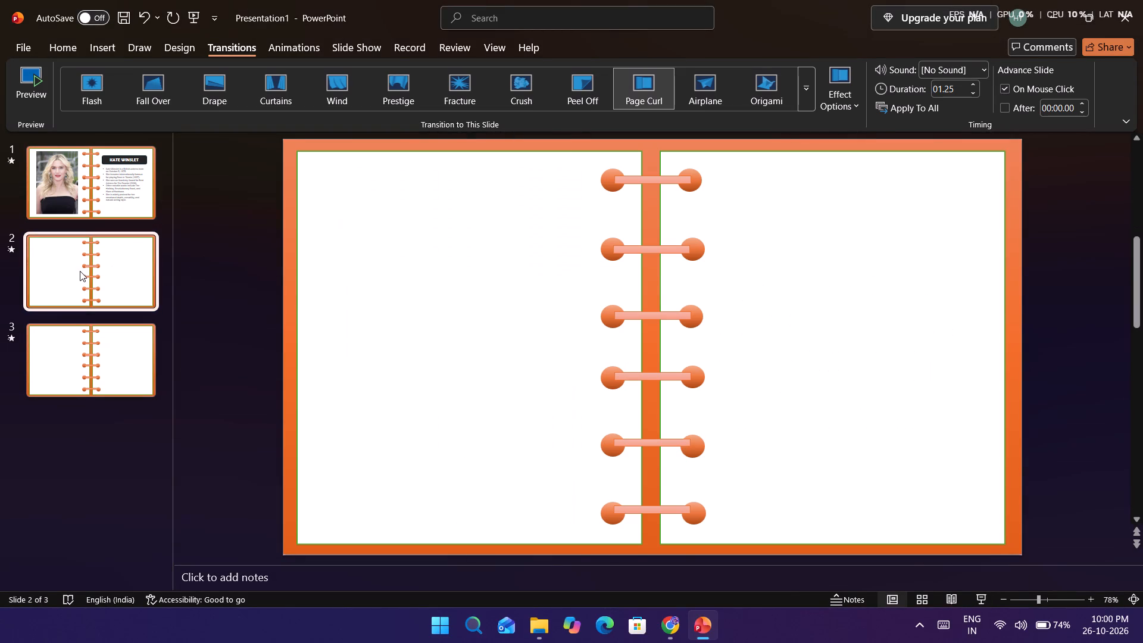